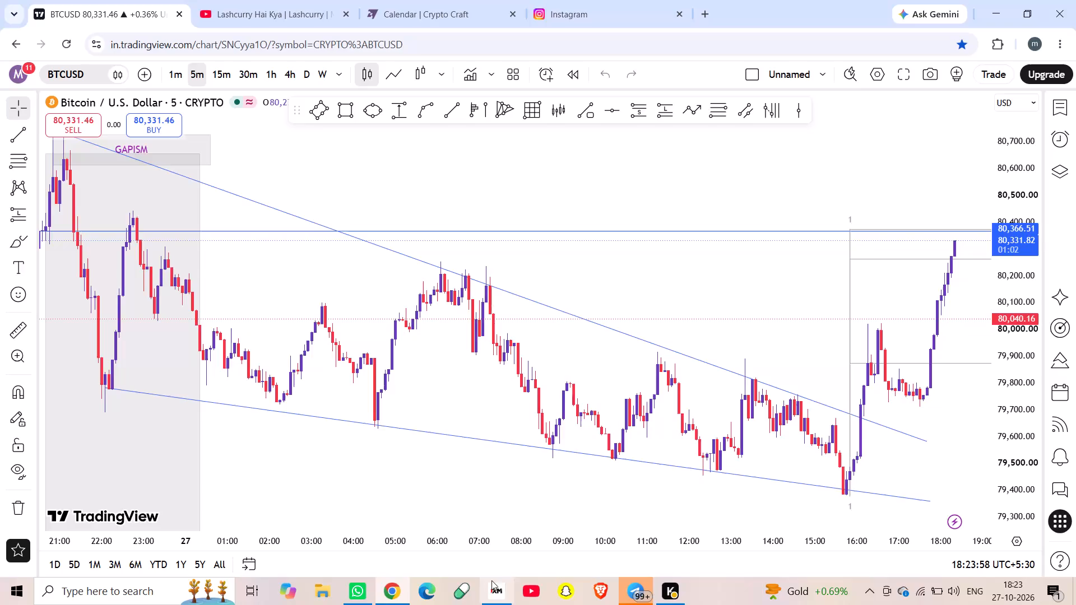
Switch to the XM trading app and open the GOLD chart.
left_click(500, 584)
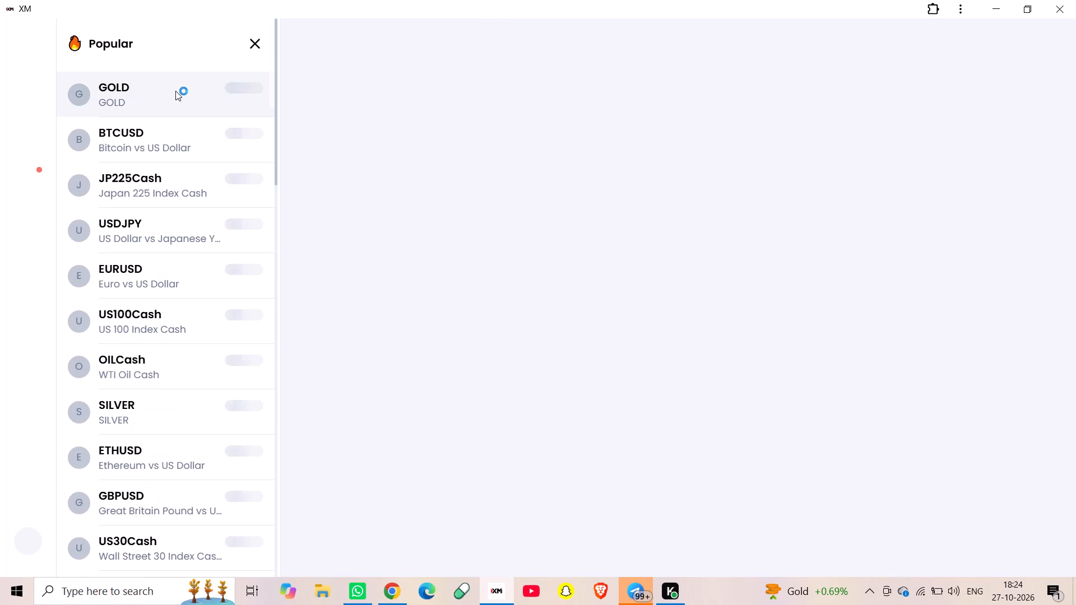
left_click(143, 89)
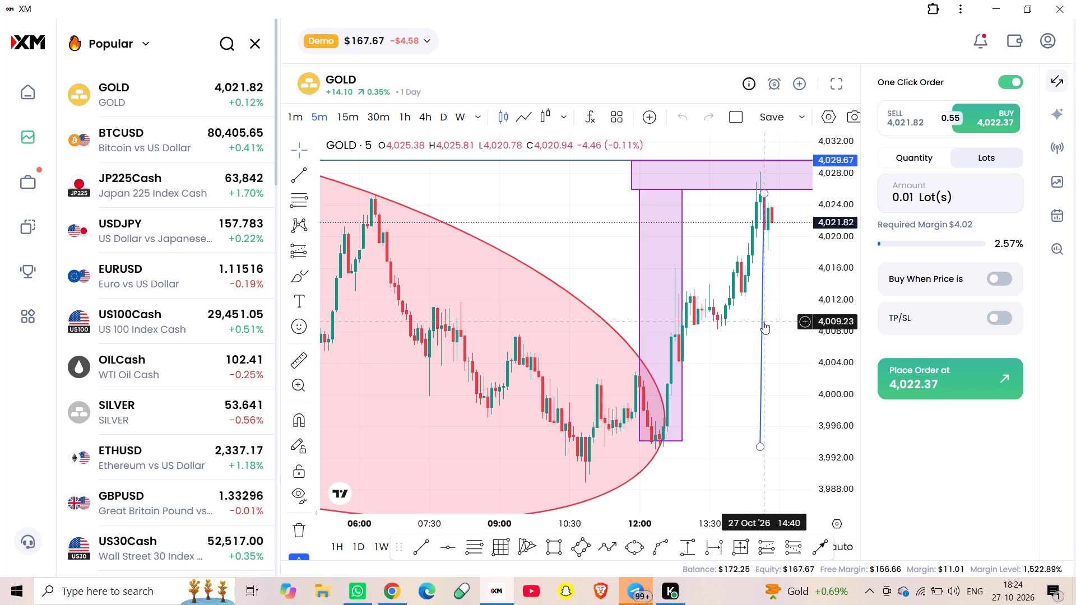
left_click_drag(763, 322, 708, 304)
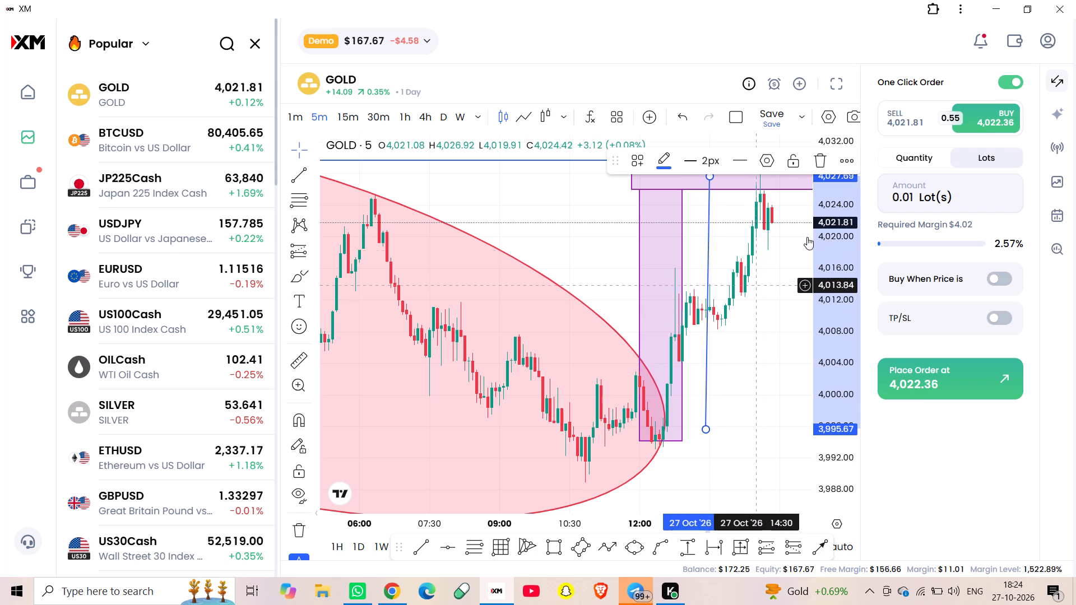
left_click(763, 280)
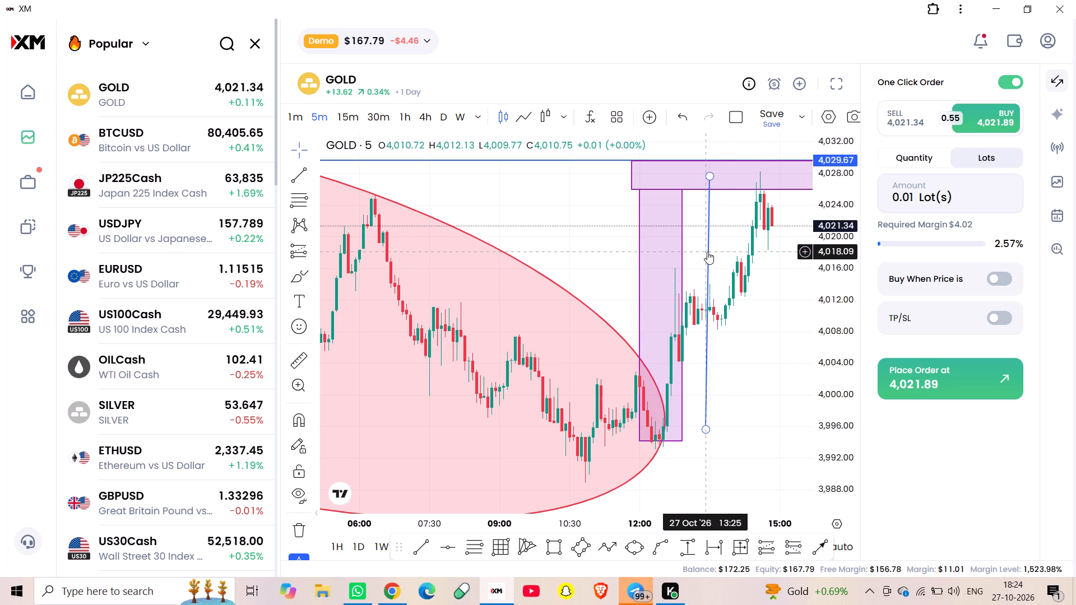
scroll(707, 251, "down", 3)
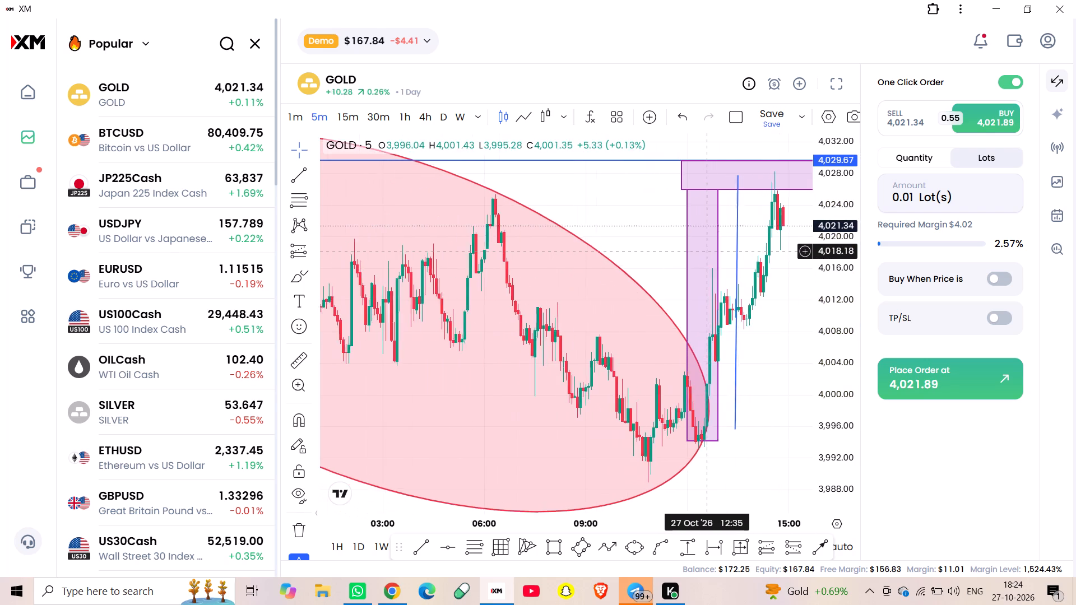
scroll(707, 251, "down", 2)
scroll(707, 251, "left", 1)
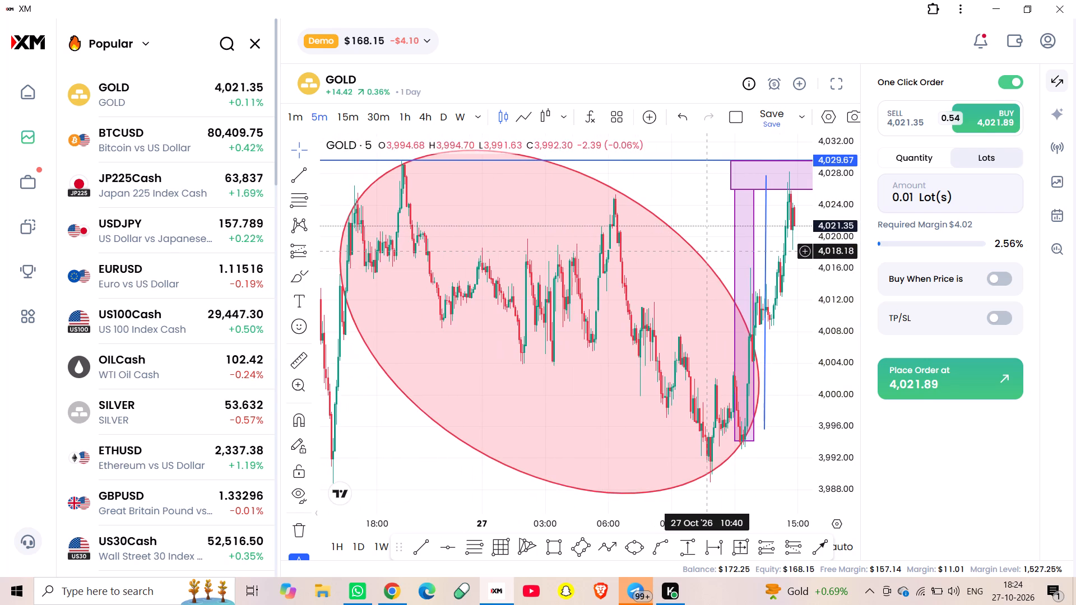
scroll(707, 251, "left", 1)
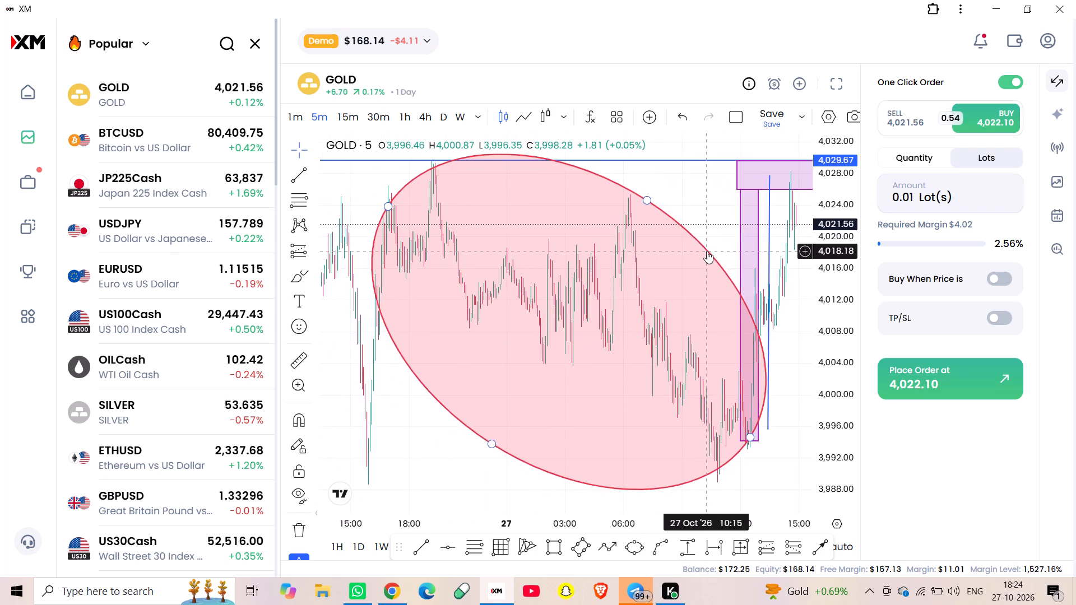
scroll(707, 251, "left", 1)
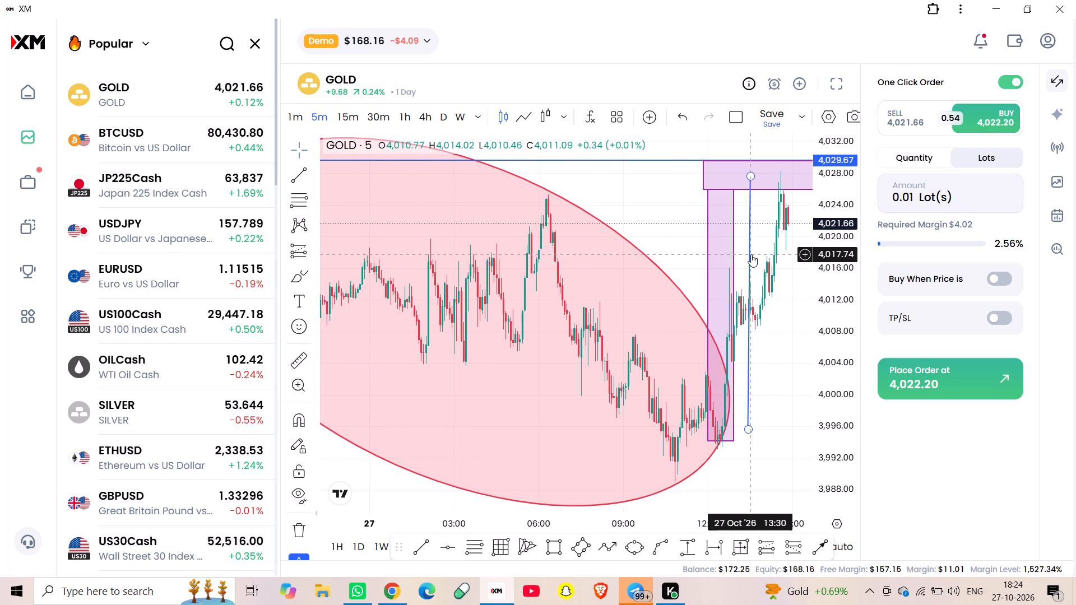
left_click_drag(751, 254, 548, 288)
left_click_drag(548, 288, 554, 270)
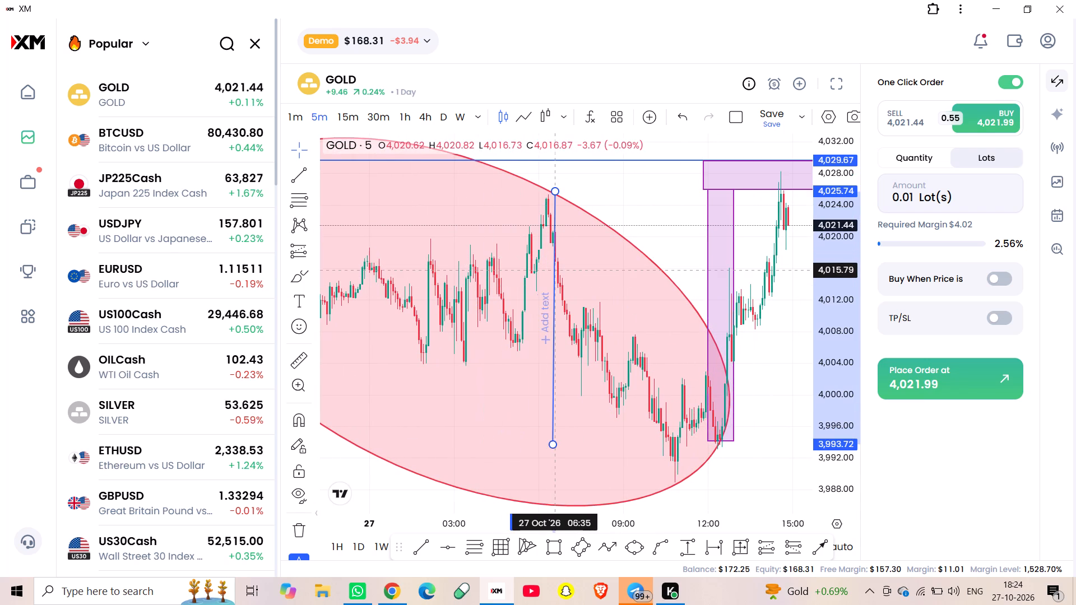
left_click_drag(554, 270, 778, 269)
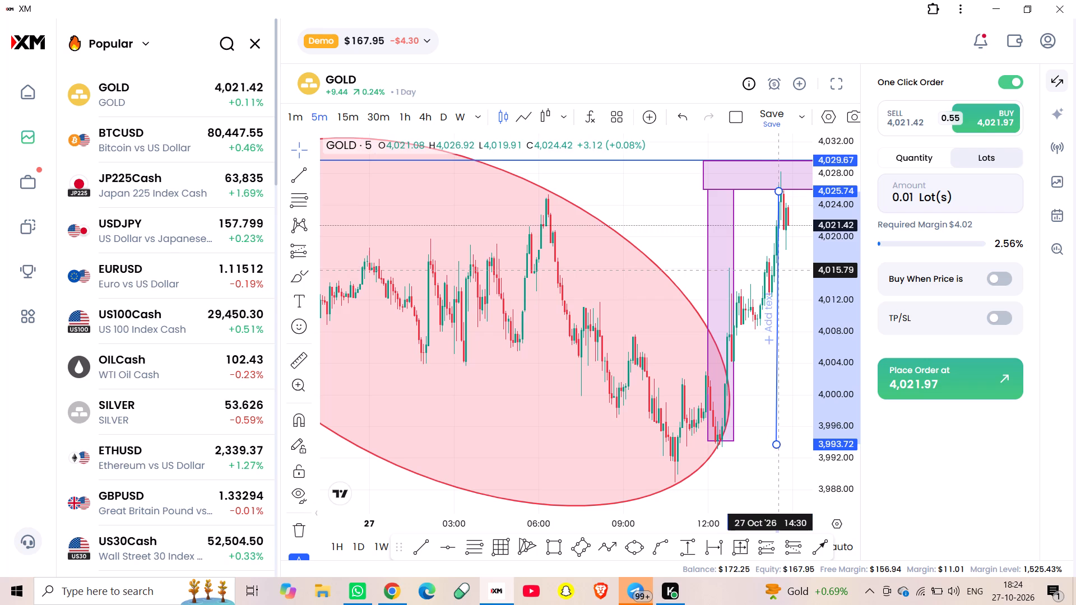
left_click_drag(778, 269, 780, 266)
scroll(780, 266, "up", 4)
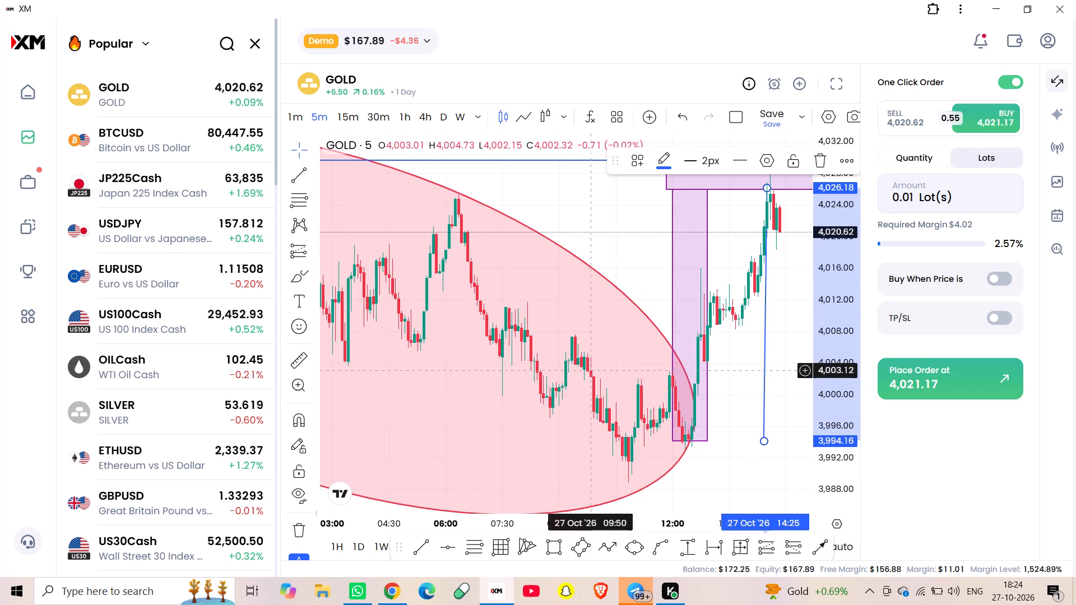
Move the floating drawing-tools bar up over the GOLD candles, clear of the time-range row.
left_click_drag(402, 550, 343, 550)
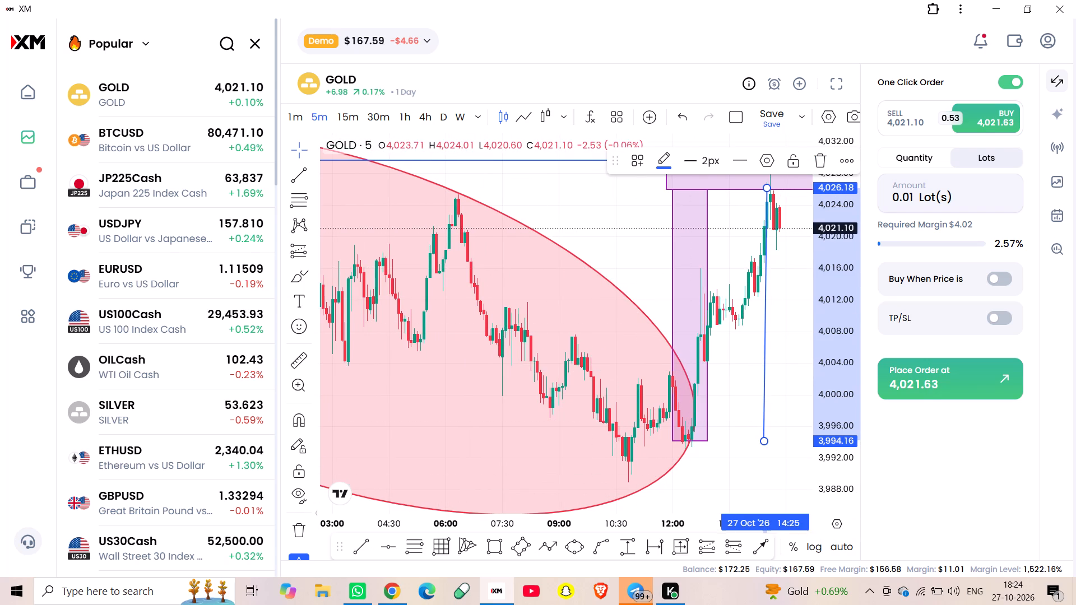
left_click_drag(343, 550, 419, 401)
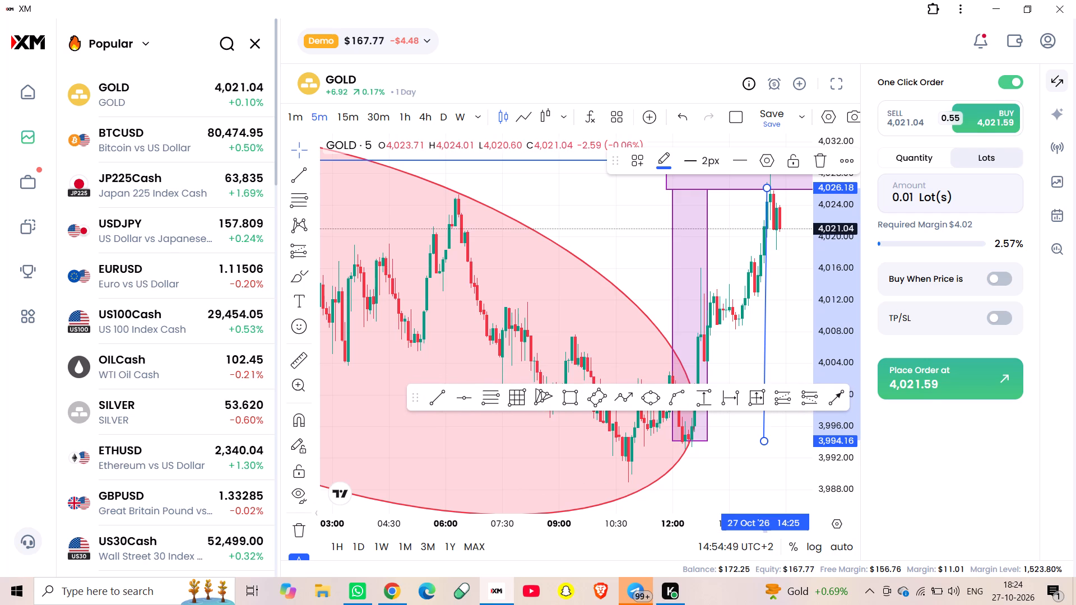
left_click(923, 102)
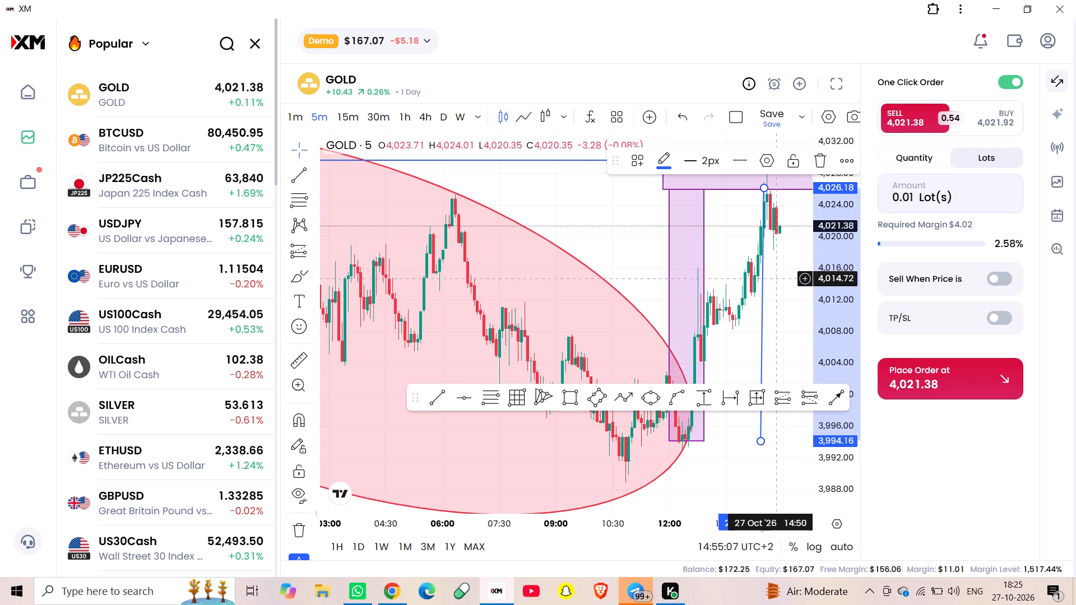
left_click_drag(787, 264, 776, 314)
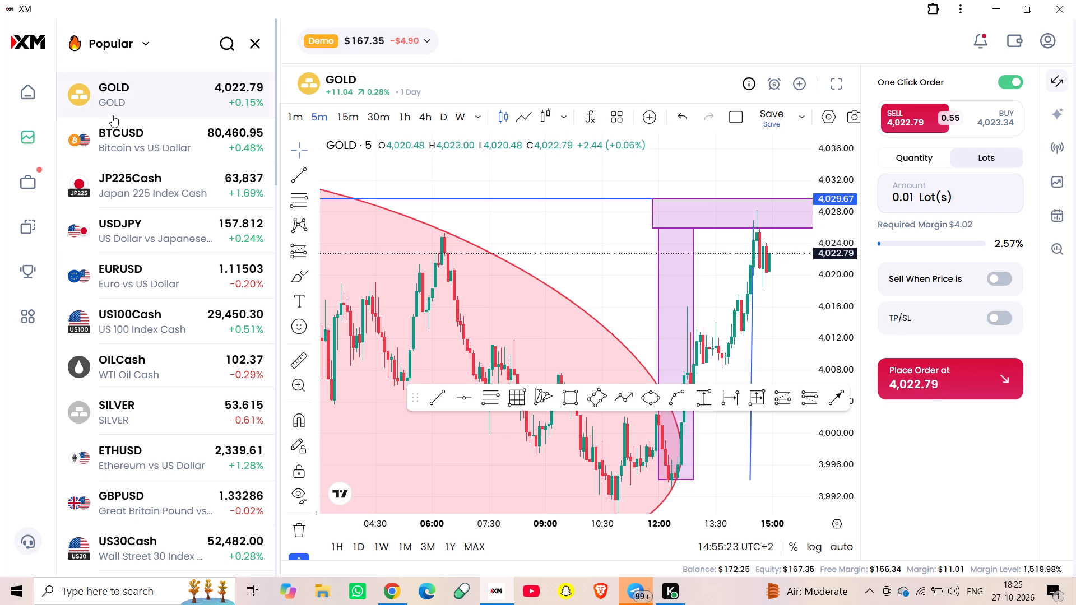
Examine the open positions and the details of the US100Cash trade.
left_click(29, 176)
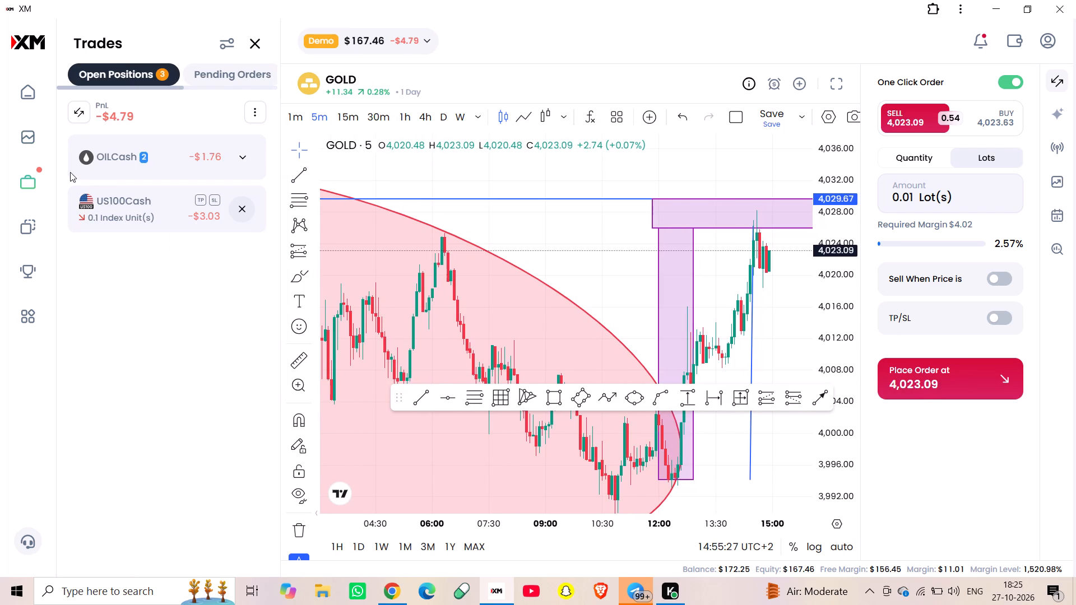
left_click(138, 203)
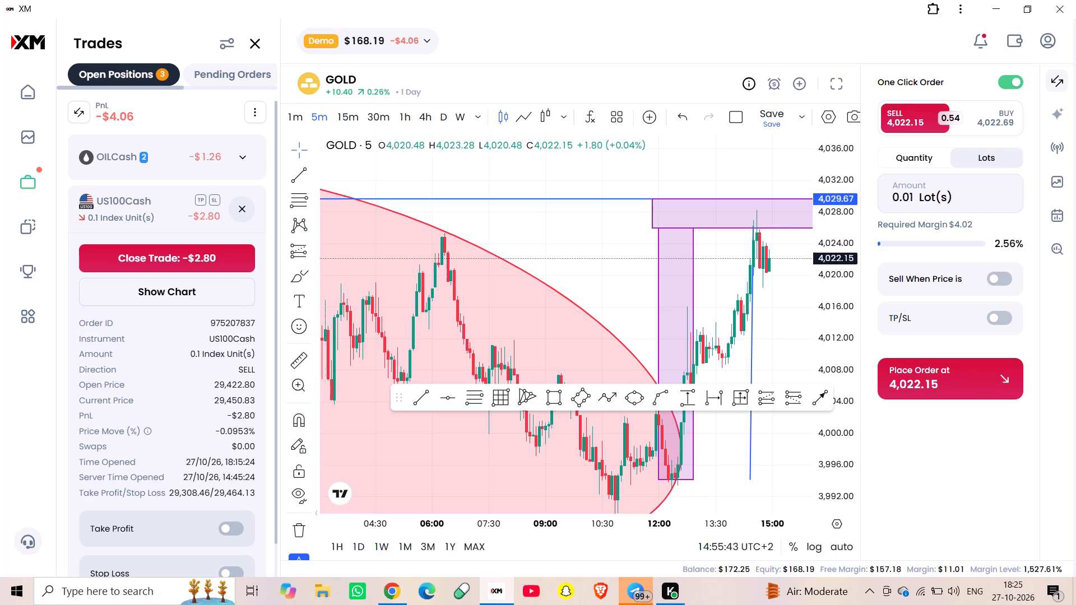
Place the GOLD sell order for 0.01 lots.
left_click(919, 379)
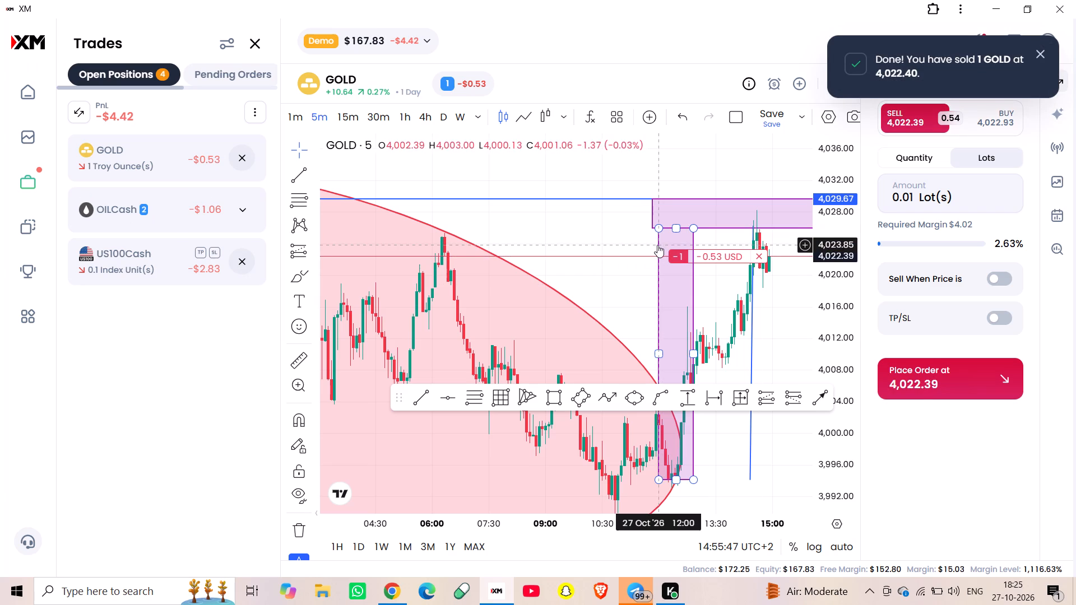
Set the GOLD sell position's stop loss at 4,029.96, just above the blue horizontal line.
left_click_drag(656, 258, 701, 204)
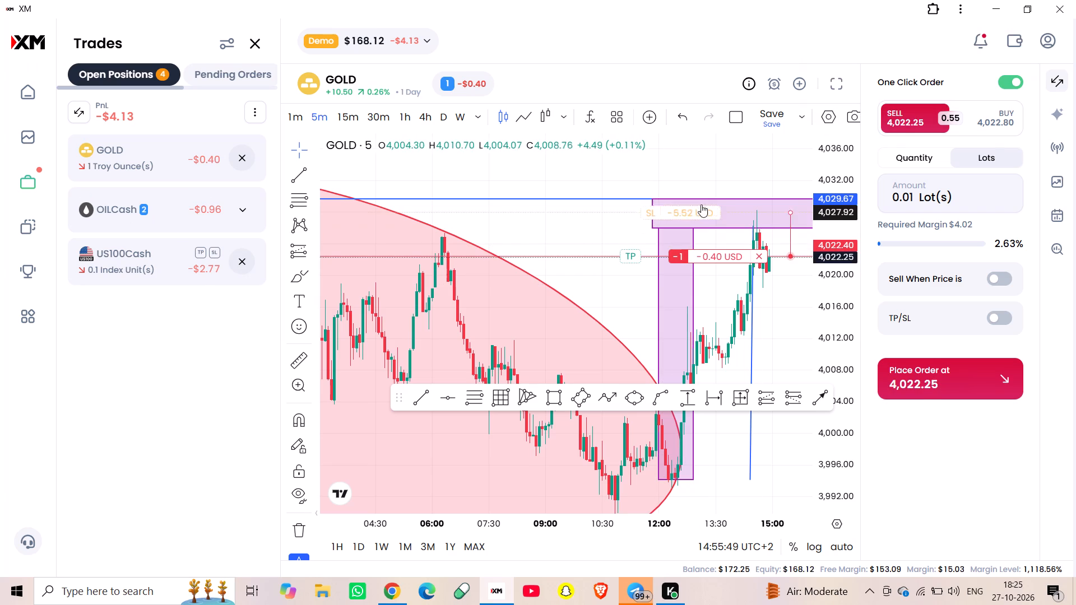
left_click_drag(701, 204, 710, 196)
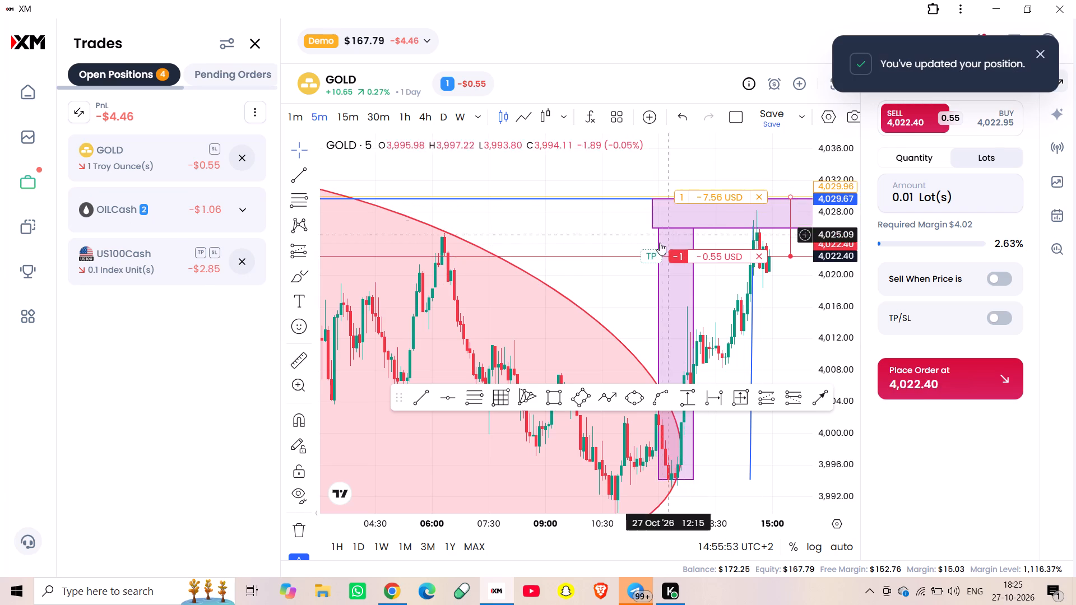
Set the GOLD sell position's take profit at 3,994.70, near the bottom of the vertical purple rectangle.
left_click_drag(651, 255, 679, 460)
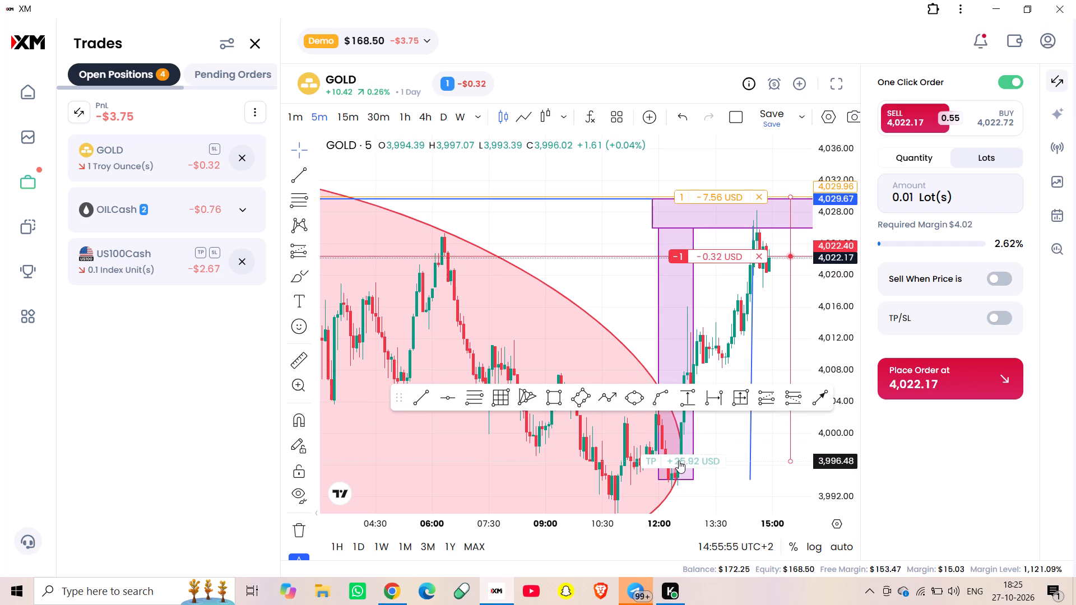
left_click_drag(679, 460, 671, 472)
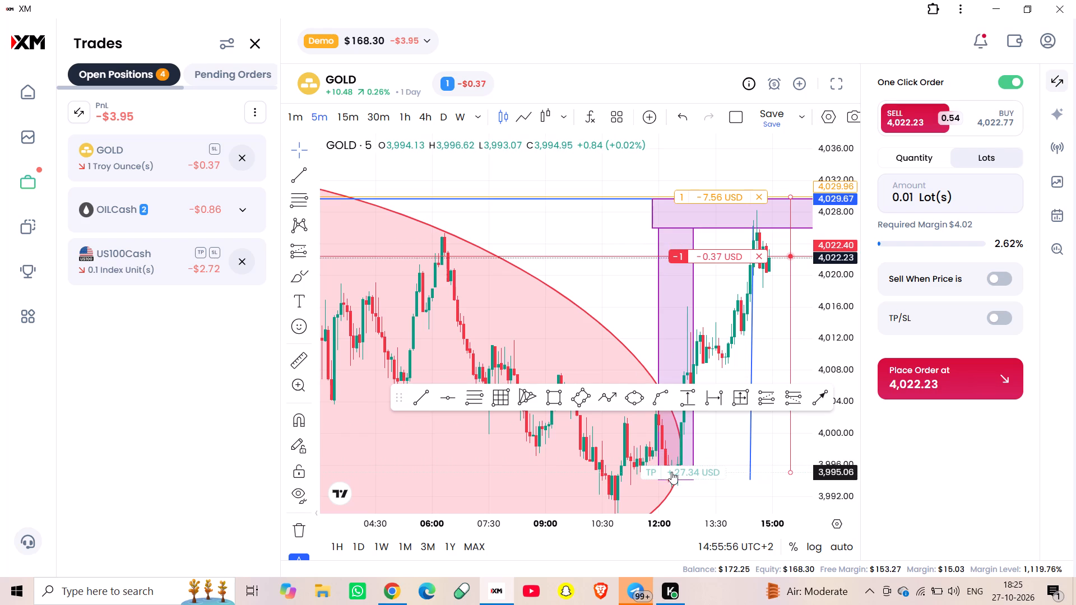
left_click_drag(671, 472, 674, 475)
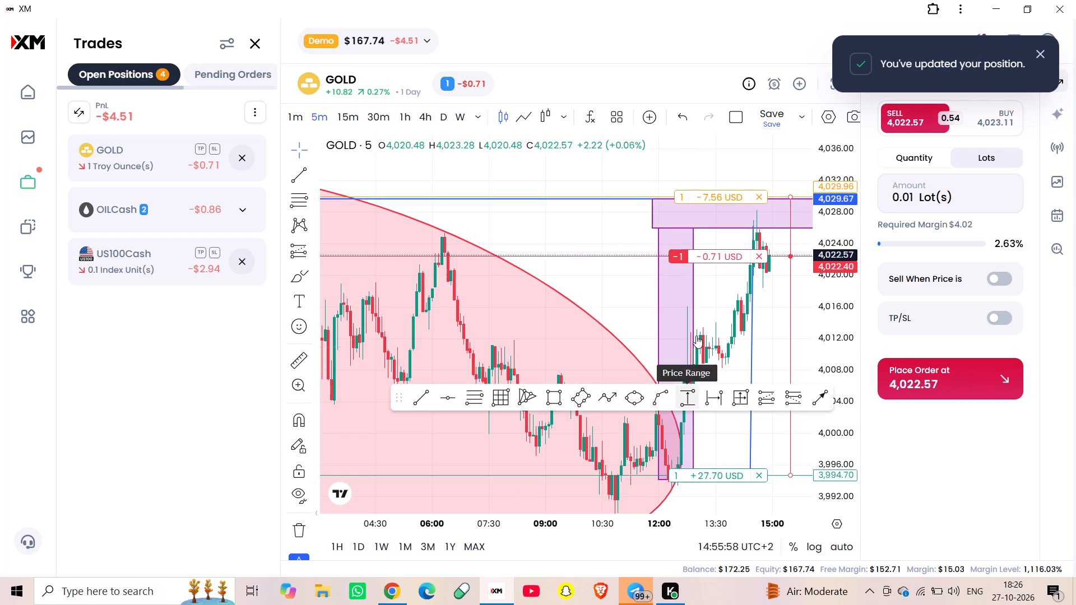
Move the floating drawing-tools bar off the candles, back down over the time-range row below the chart.
left_click_drag(397, 394, 406, 445)
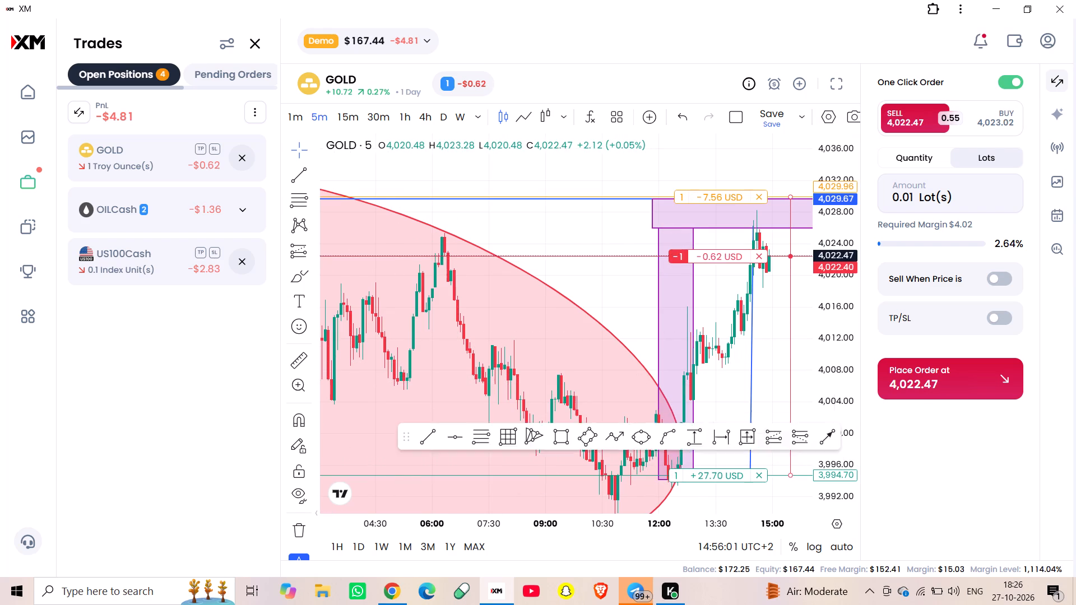
left_click_drag(406, 445, 407, 569)
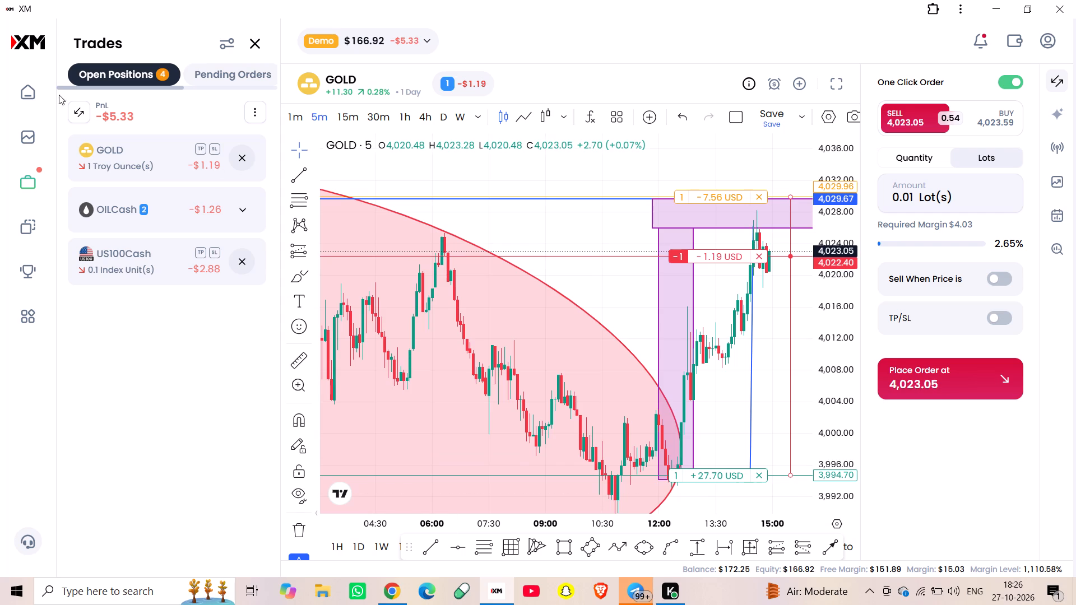
Return to the Popular instrument list and open the EURUSD chart.
left_click(22, 133)
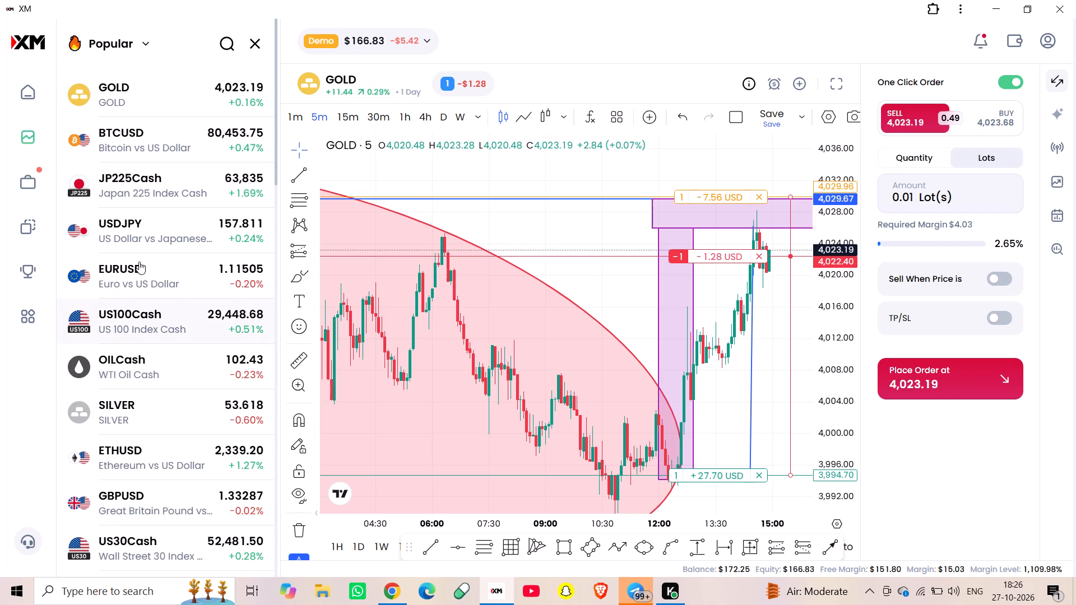
left_click(138, 267)
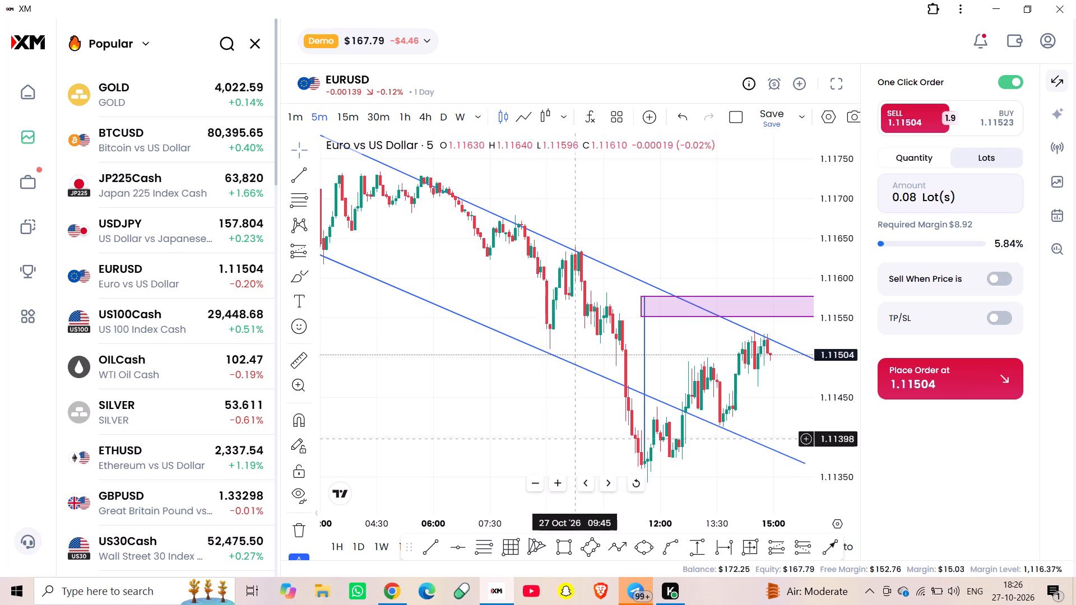
Switch to the BTCUSD chart in Chrome and extend the GAPISM rectangle's later edge to 28 Oct 03:25.
left_click(387, 587)
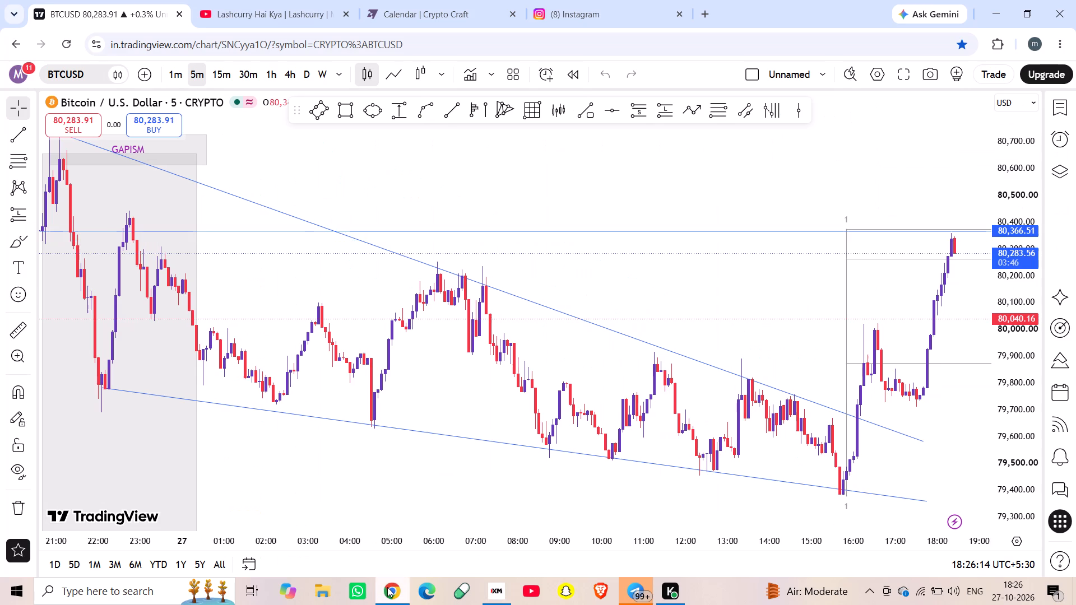
scroll(546, 179, "up", 1)
right_click(546, 179)
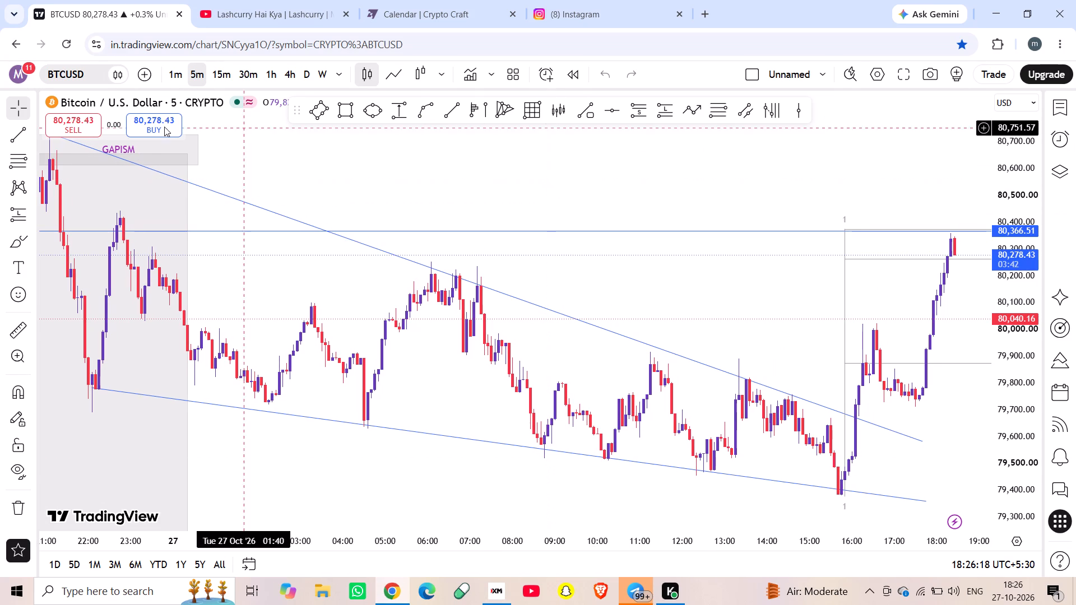
left_click_drag(198, 150, 240, 156)
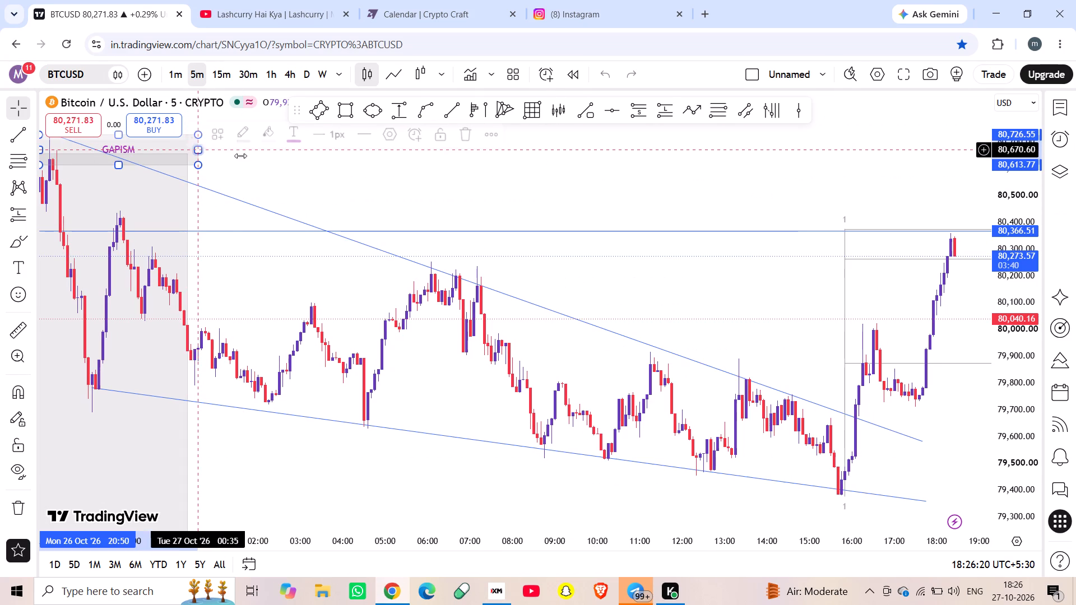
left_click_drag(240, 156, 1073, 204)
scroll(814, 195, "left", 3)
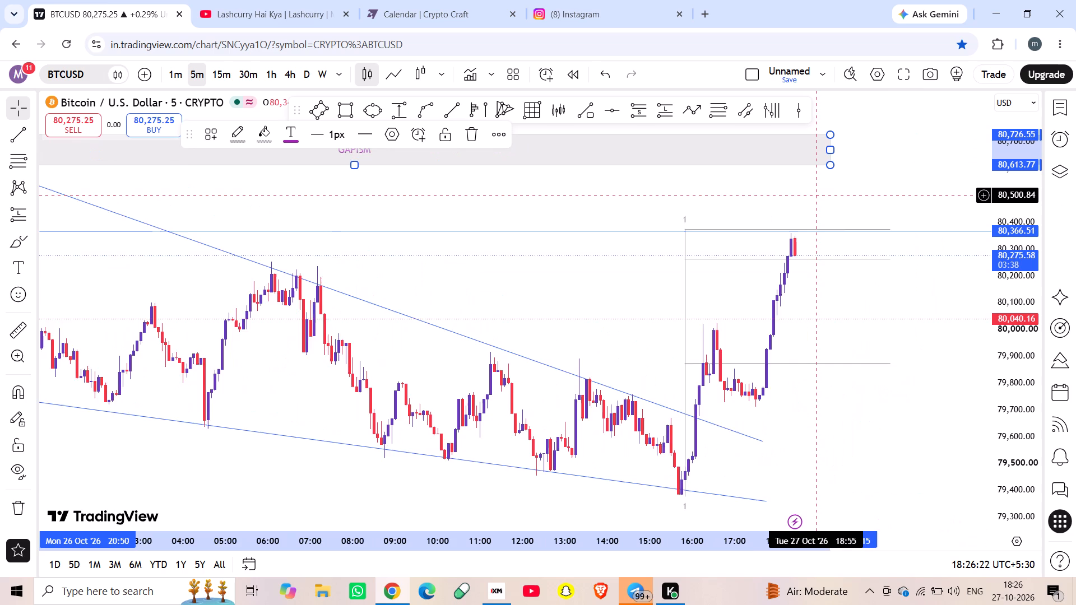
scroll(814, 195, "left", 2)
left_click_drag(647, 146, 1075, 141)
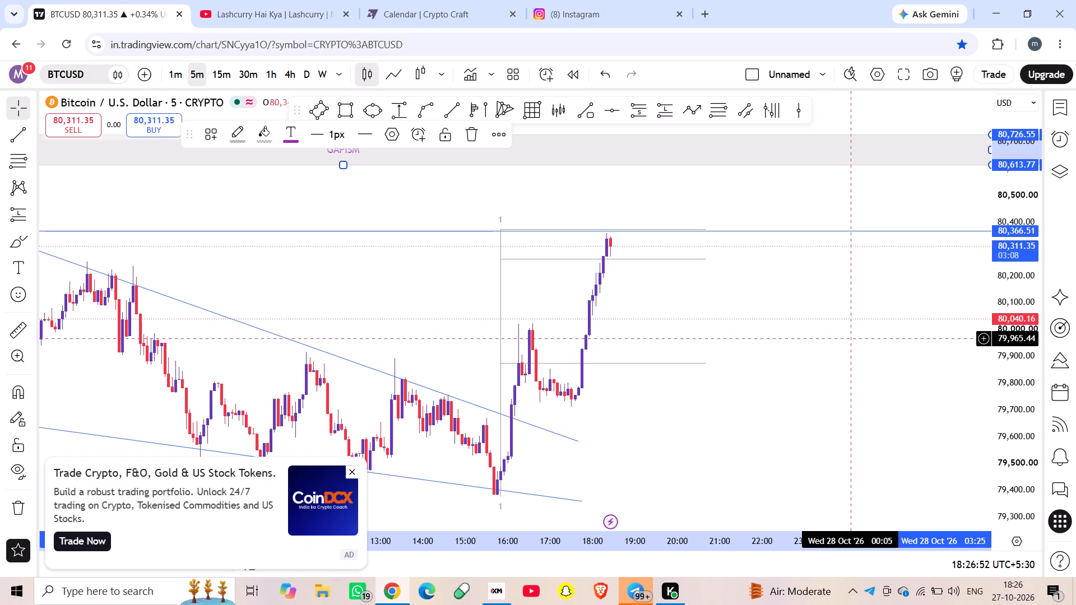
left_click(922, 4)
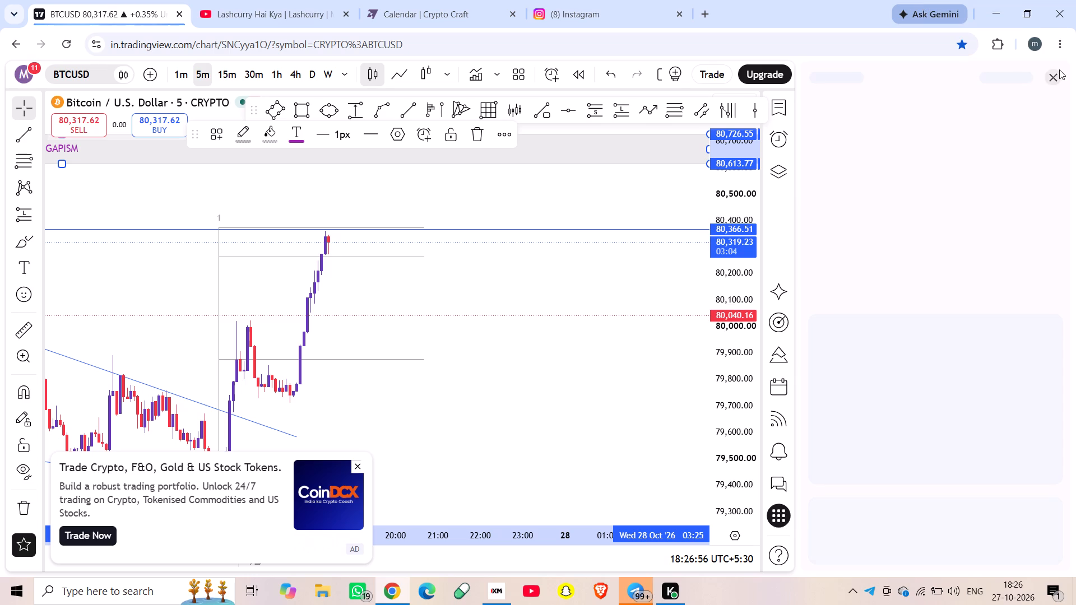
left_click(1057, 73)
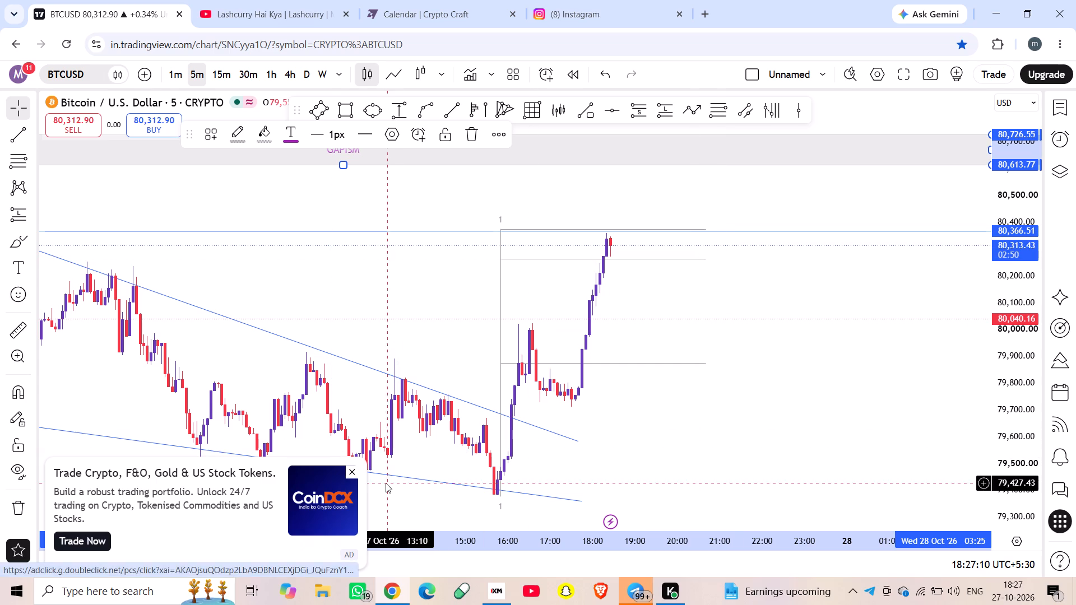
Dismiss the advertisement covering part of the BTCUSD chart.
left_click(349, 469)
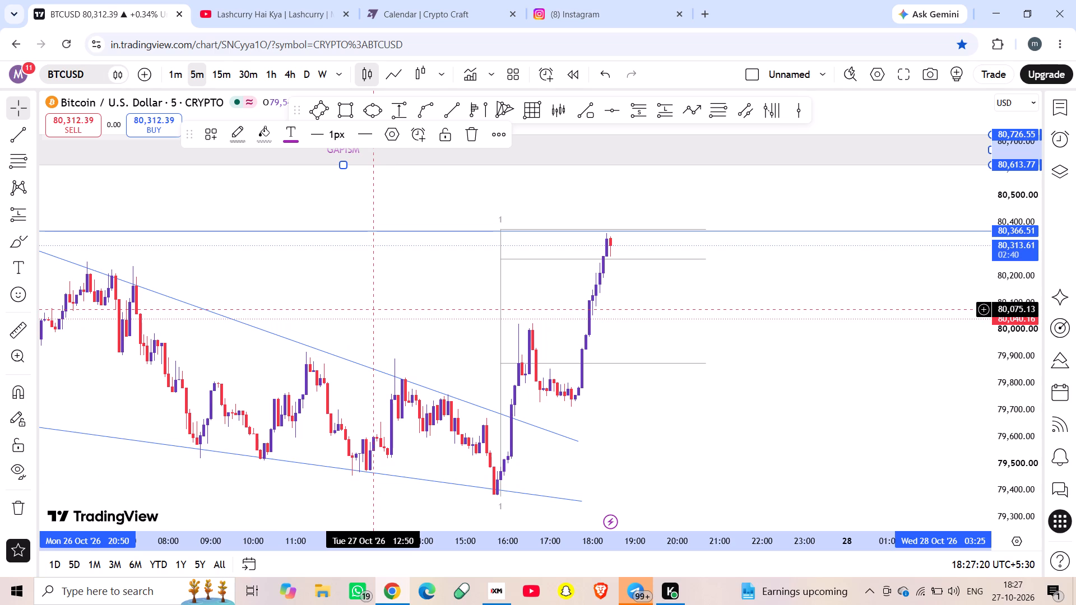
Switch to the XM app and show the list of open positions.
left_click(497, 581)
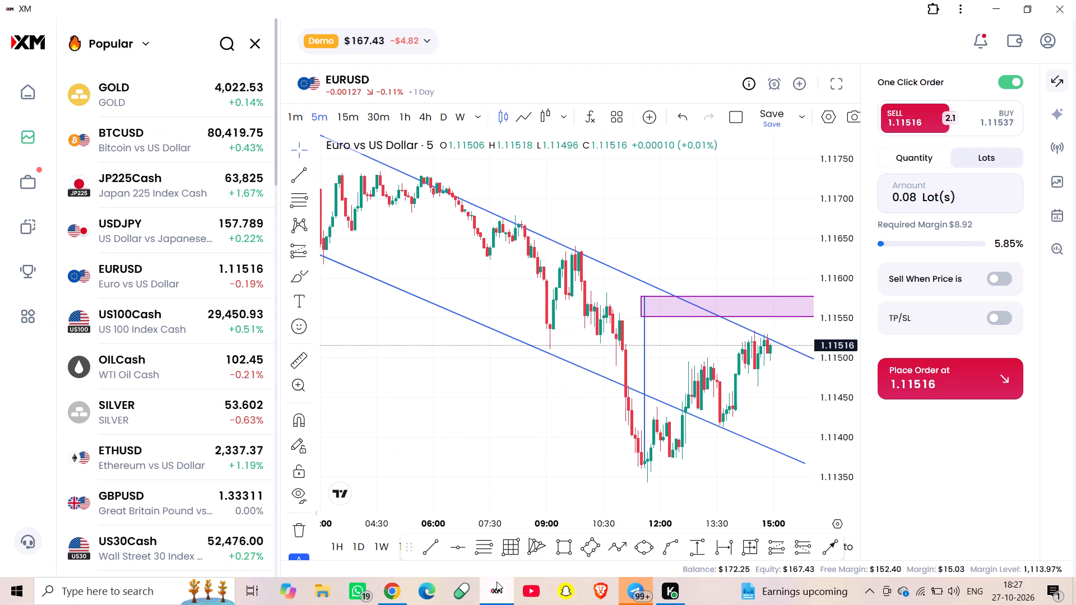
left_click(18, 170)
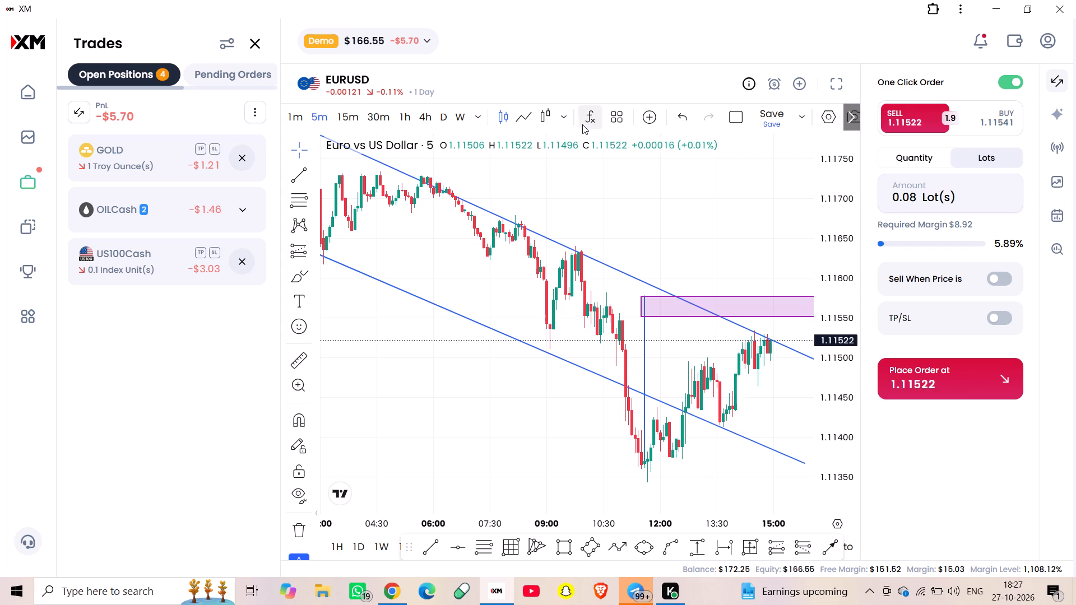
Expand the EURUSD chart to full screen and open its instrument selector.
left_click(833, 82)
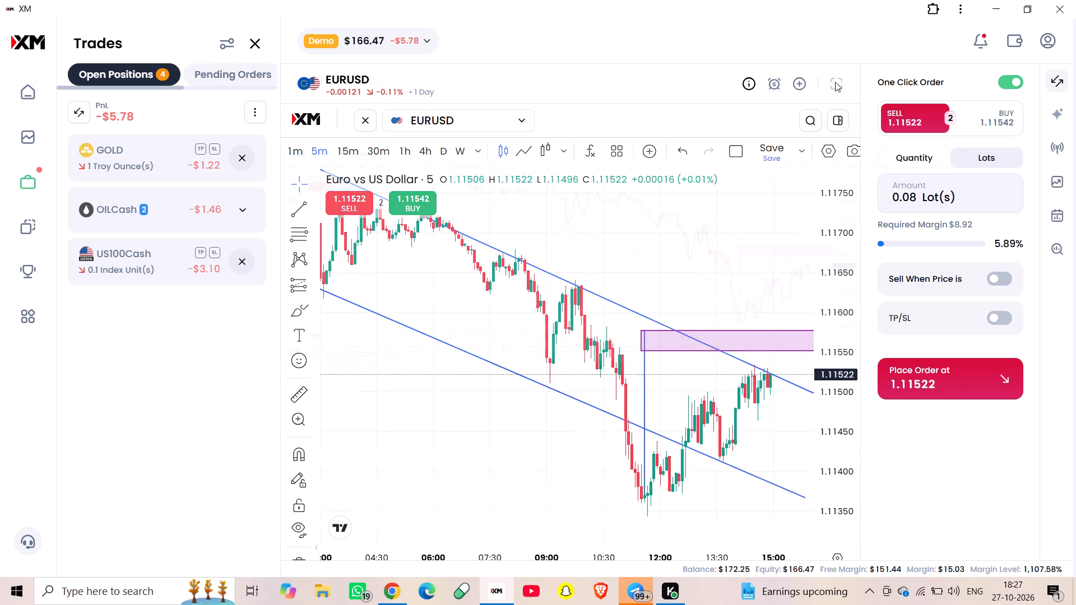
left_click(168, 41)
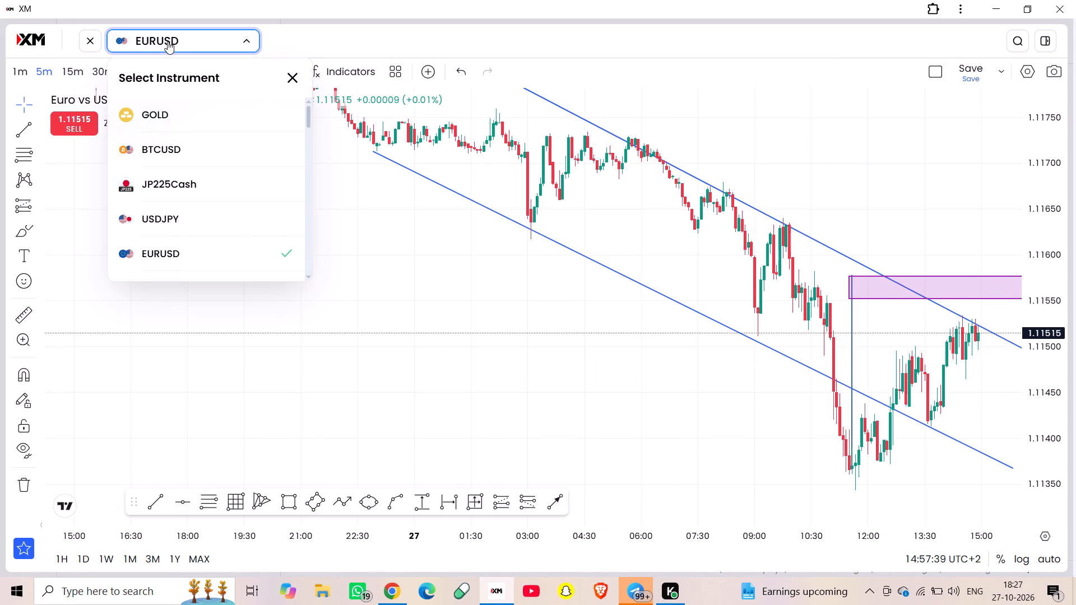
Open the Windows Settings display page and turn off Night light.
left_click(73, 597)
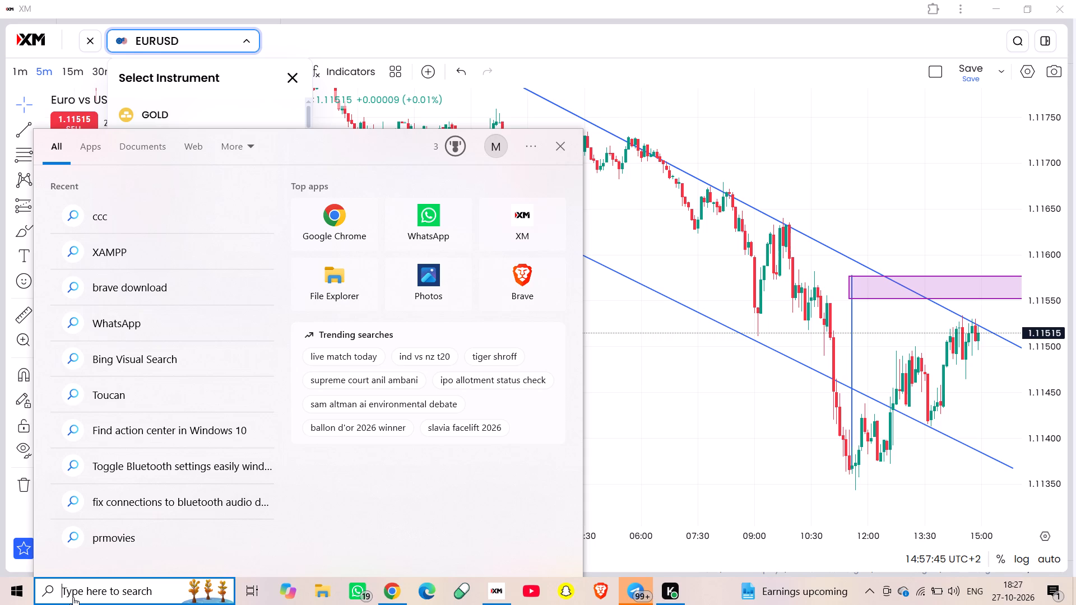
key("s")
key("e")
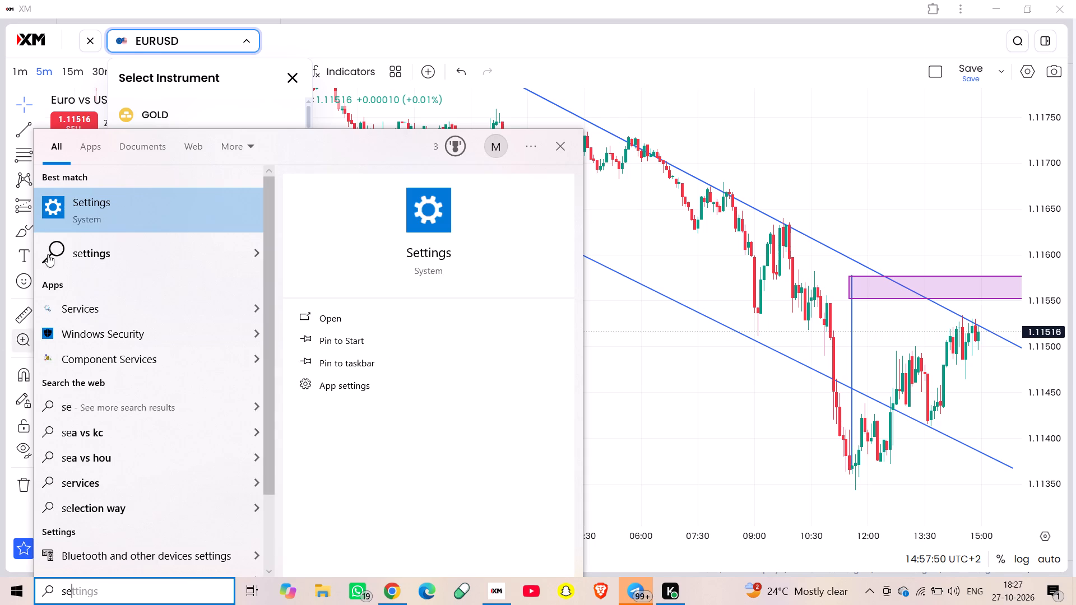
left_click(133, 212)
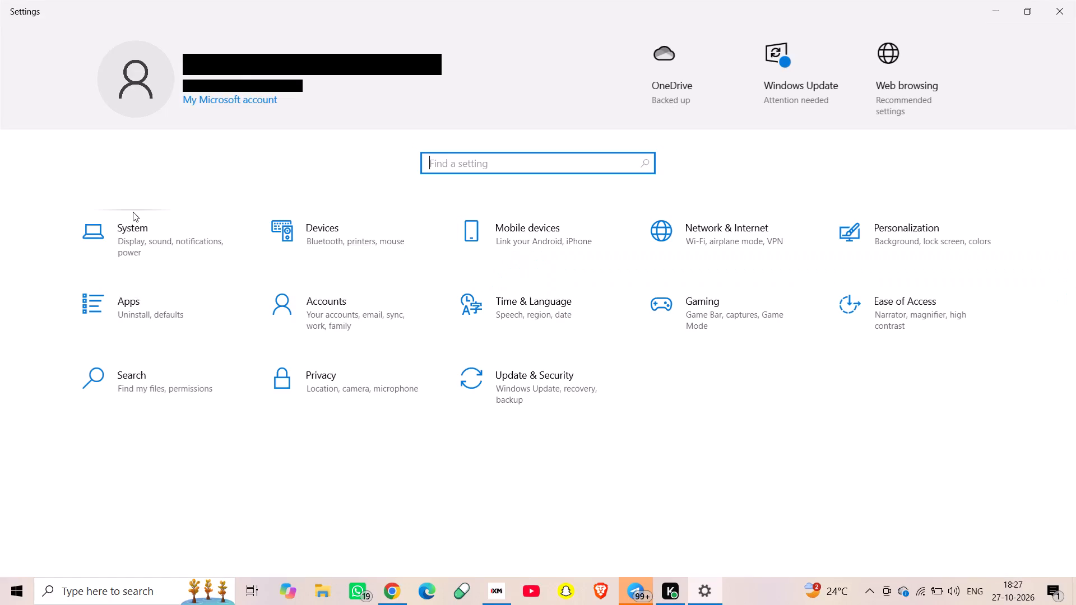
left_click(147, 238)
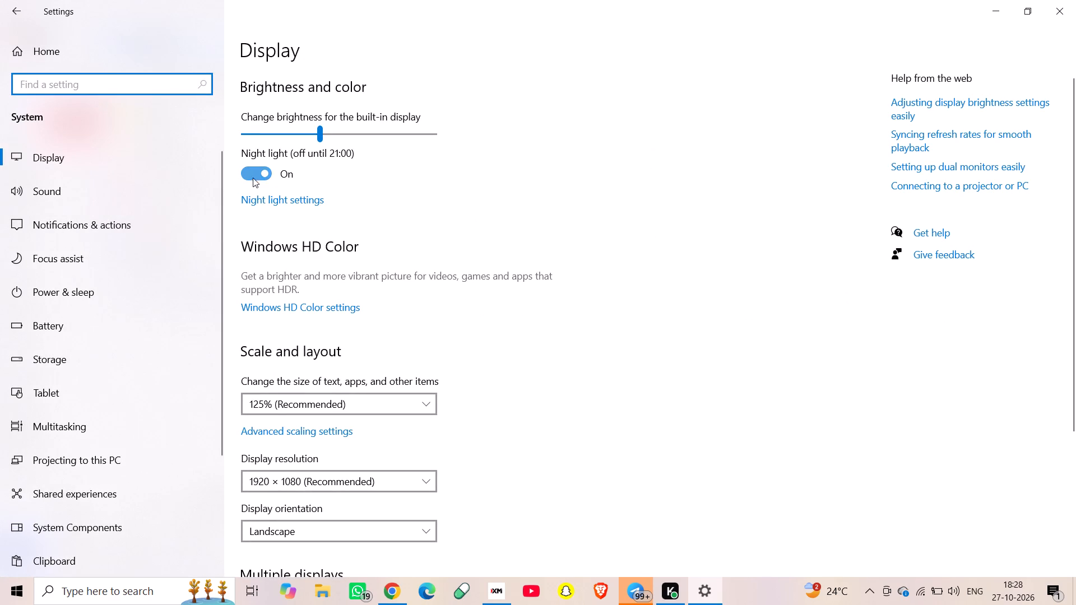
left_click(268, 171)
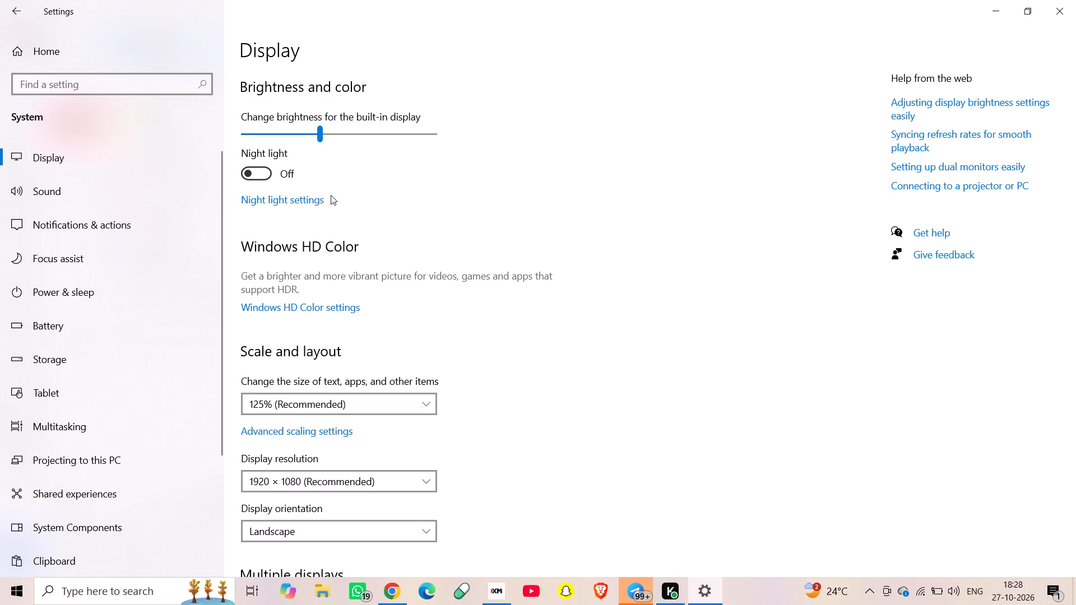
Review the Focus assist options and its automatic rules.
left_click(50, 255)
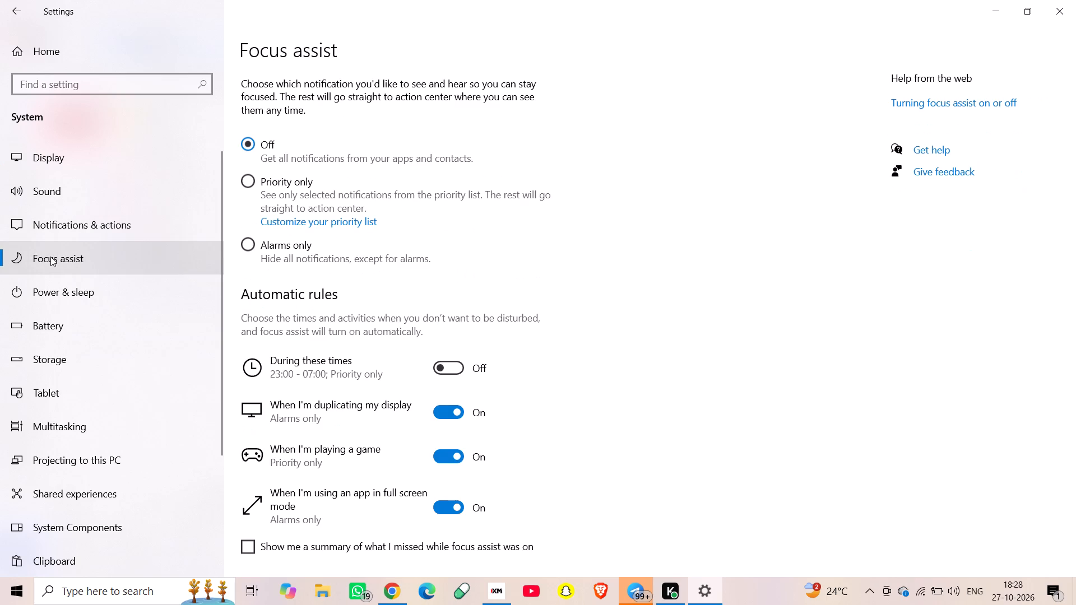
scroll(296, 288, "down", 1)
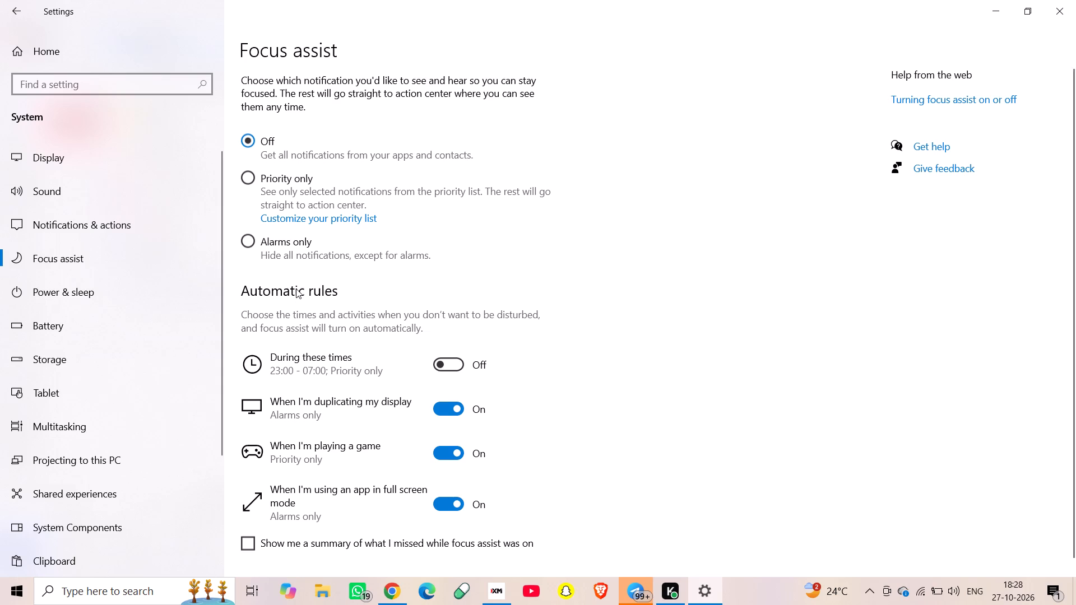
scroll(296, 288, "down", 1)
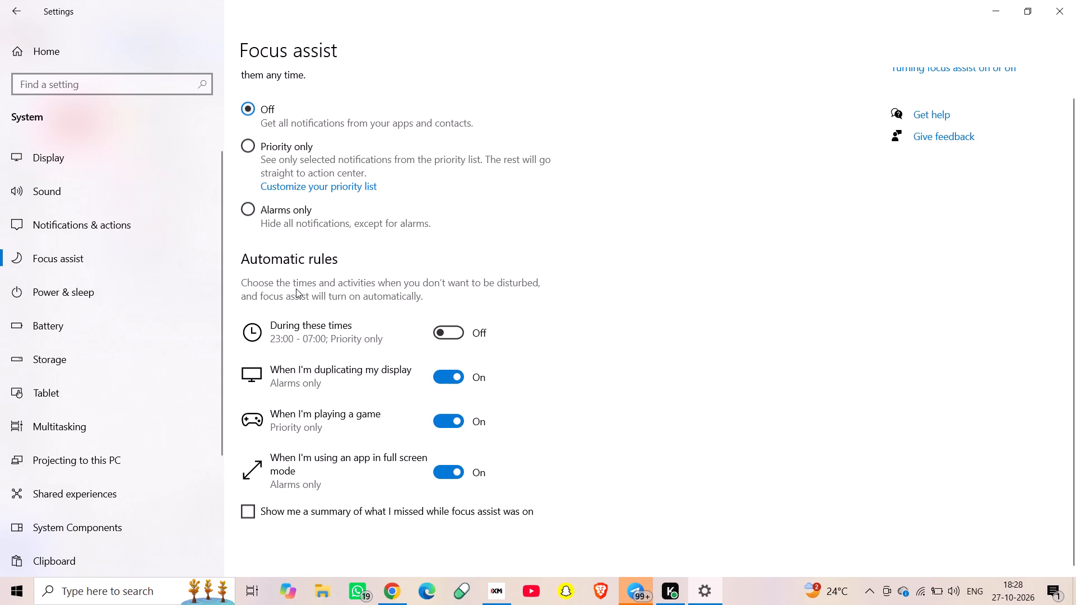
scroll(296, 288, "down", 1)
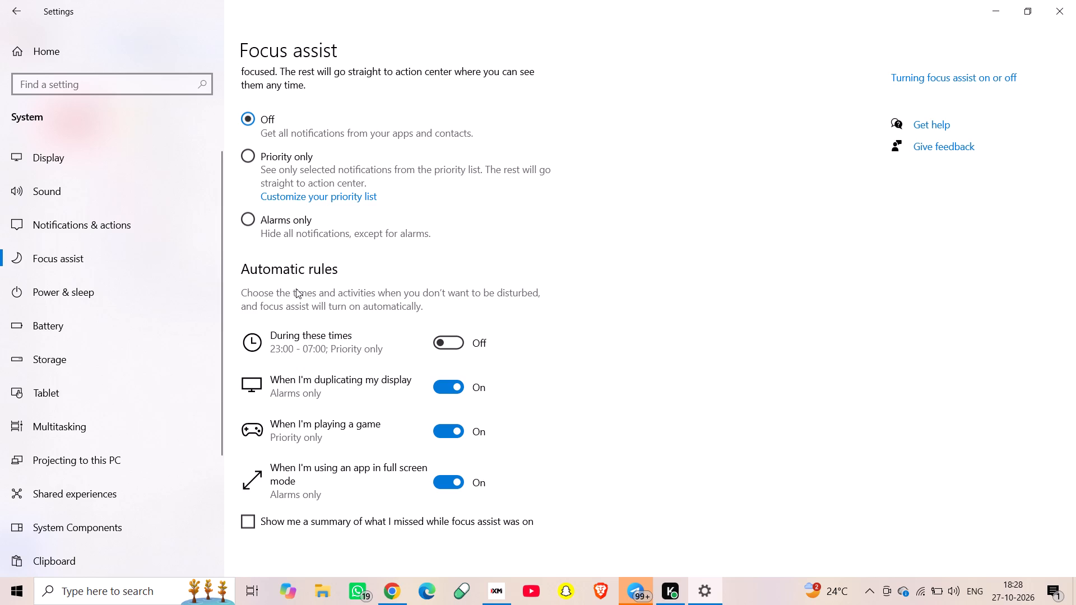
In Power & sleep, set the PC to go to sleep Never, both when plugged in and on battery power.
left_click(66, 286)
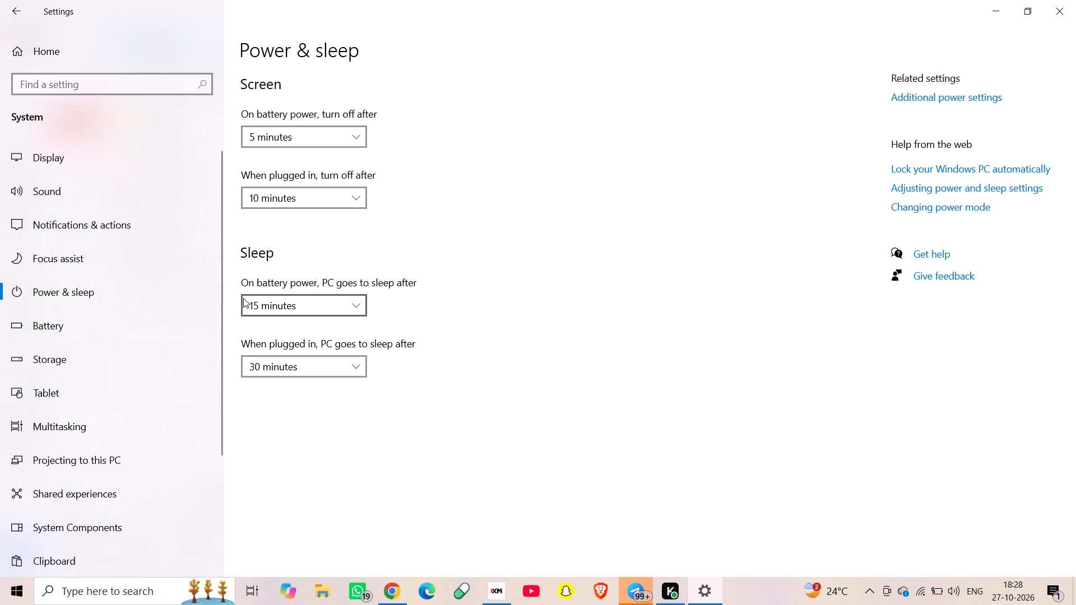
left_click(347, 369)
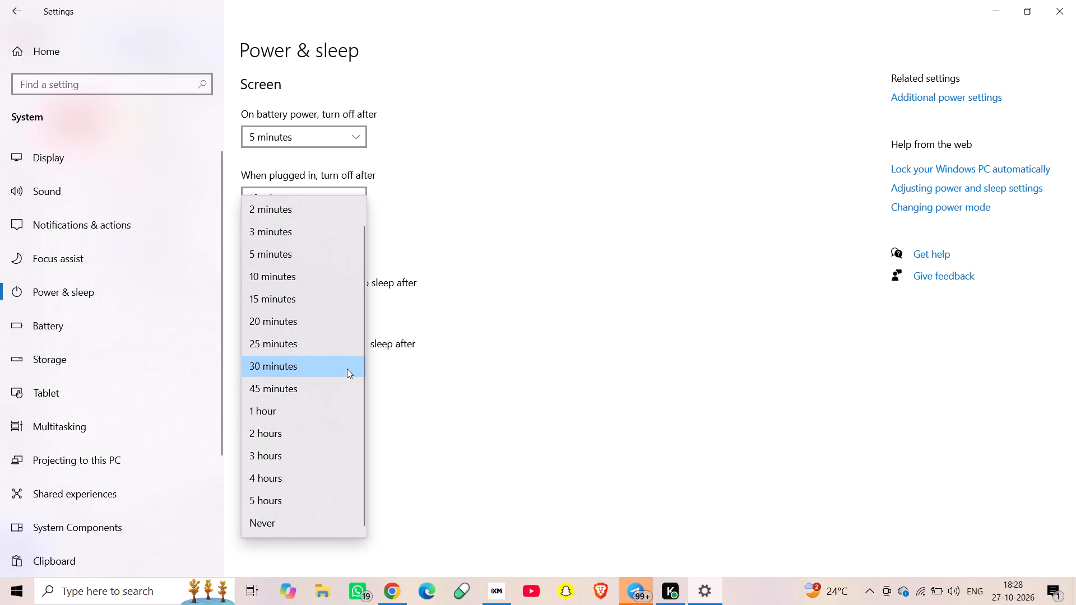
left_click(279, 518)
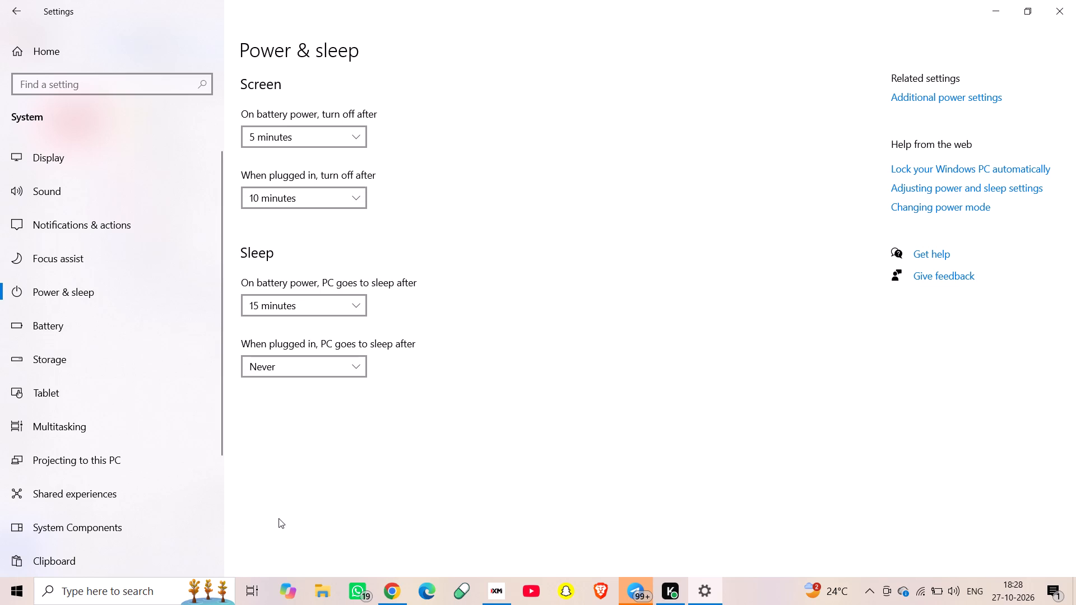
left_click(353, 301)
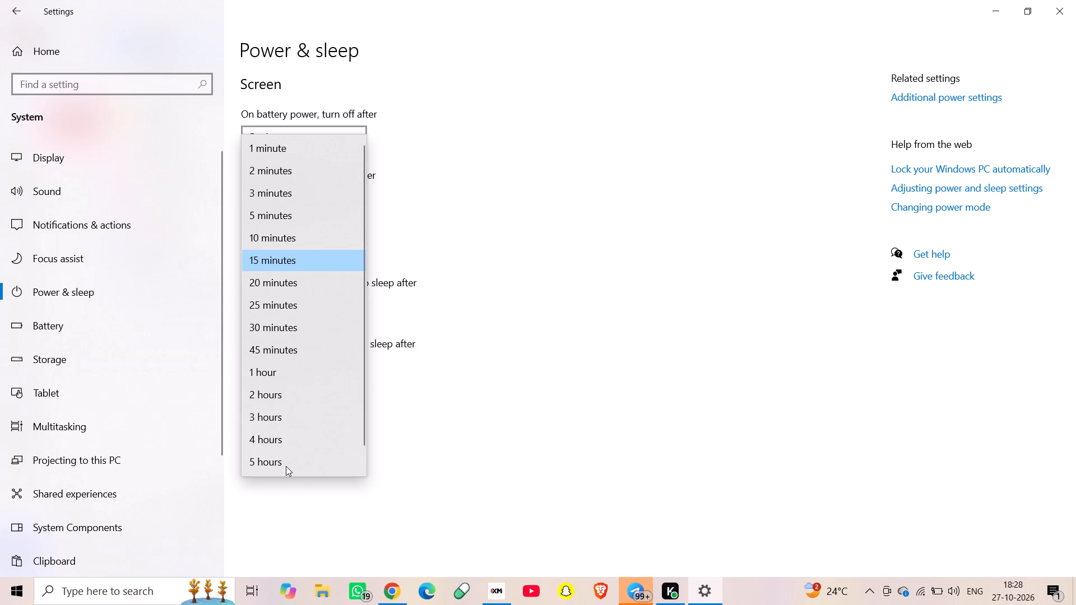
scroll(295, 374, "down", 5)
left_click(271, 462)
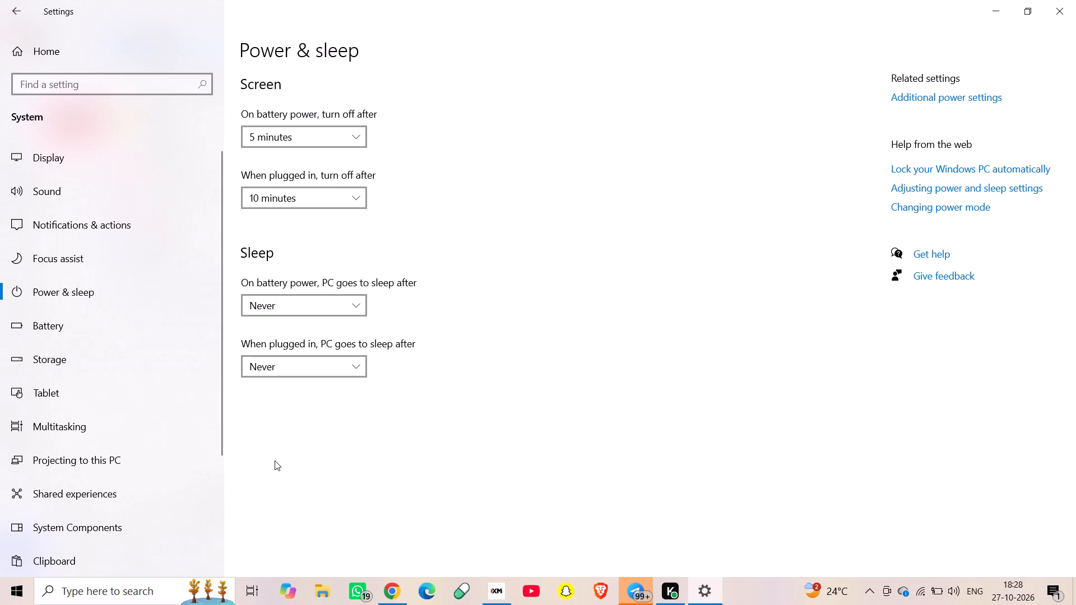
Set the screen to turn off Never, both when plugged in and on battery power.
left_click(354, 199)
scroll(301, 282, "down", 7)
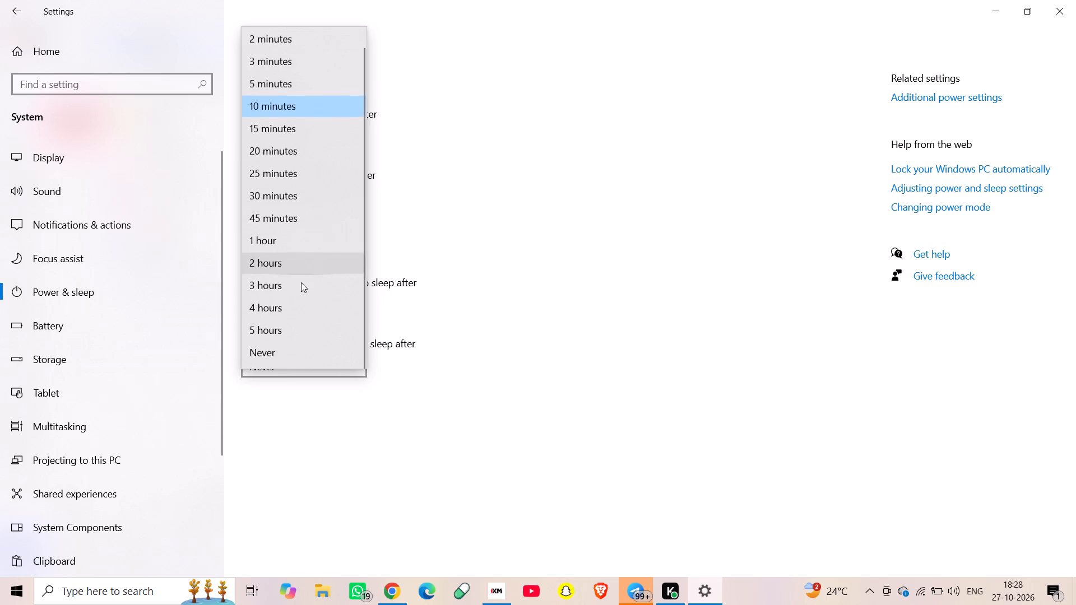
left_click(274, 349)
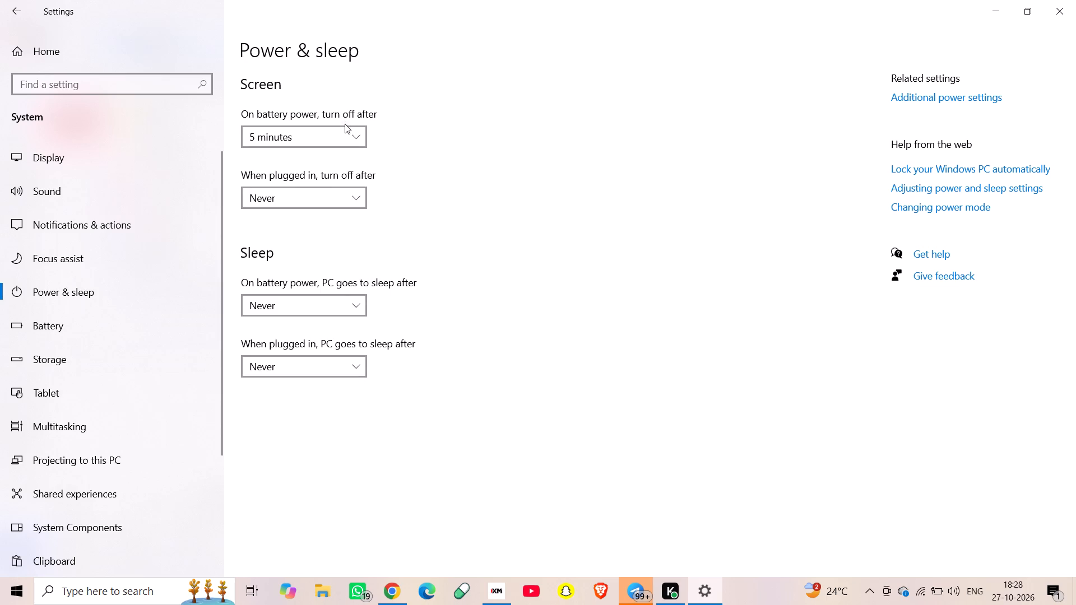
left_click(346, 128)
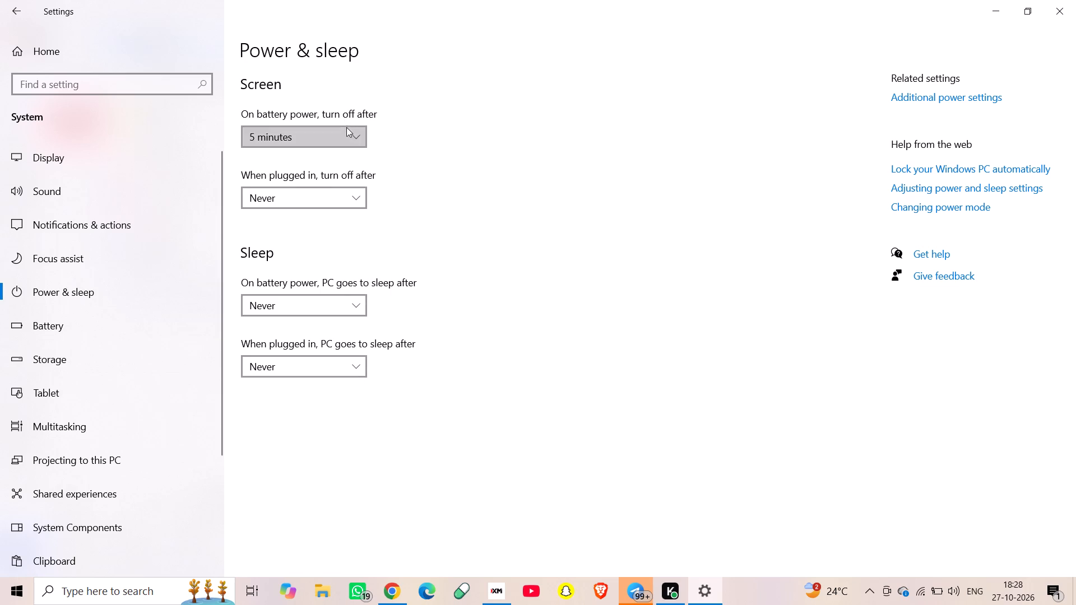
scroll(290, 188, "down", 5)
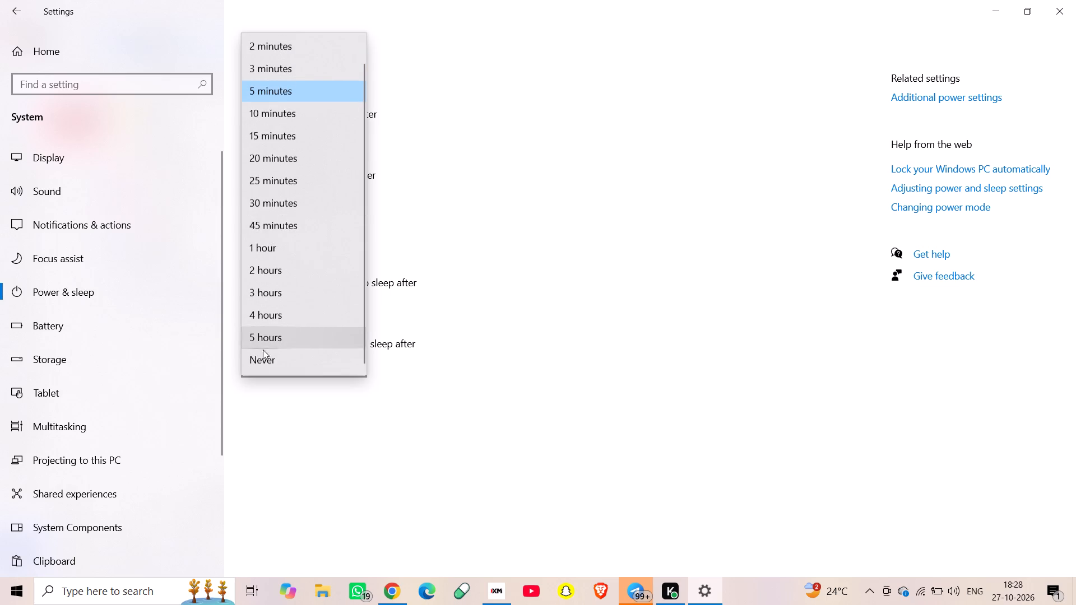
left_click(263, 354)
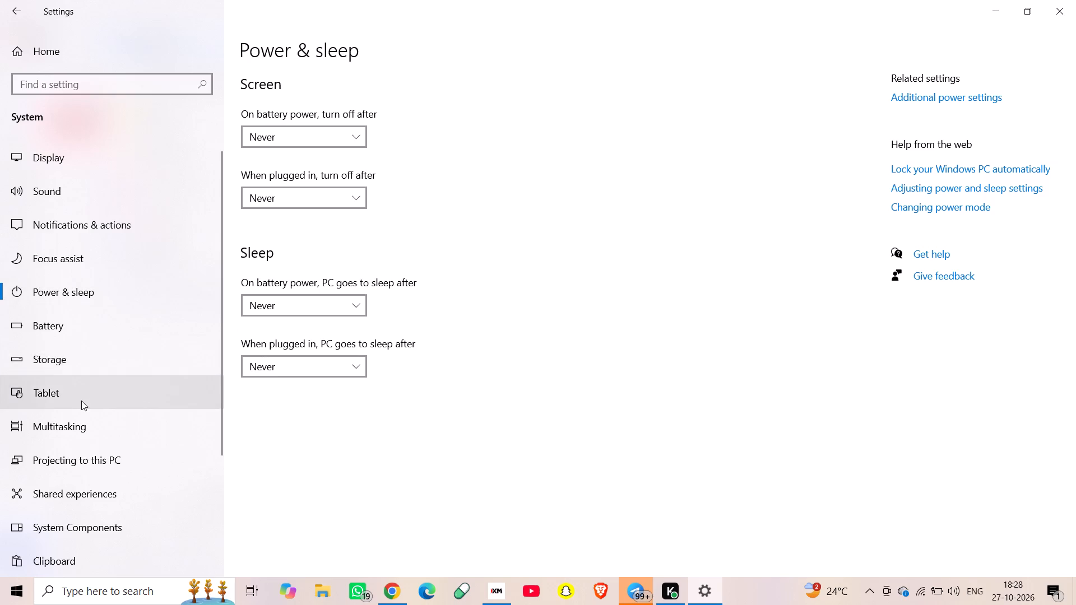
Check the Tablet settings page, then close Windows Settings.
scroll(105, 494, "down", 3)
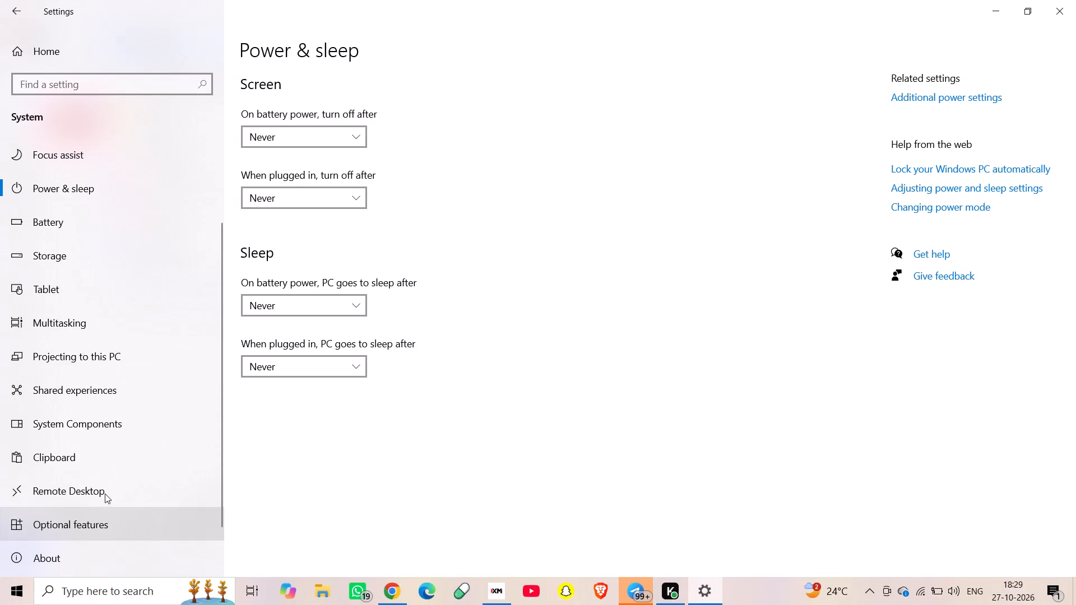
left_click(41, 291)
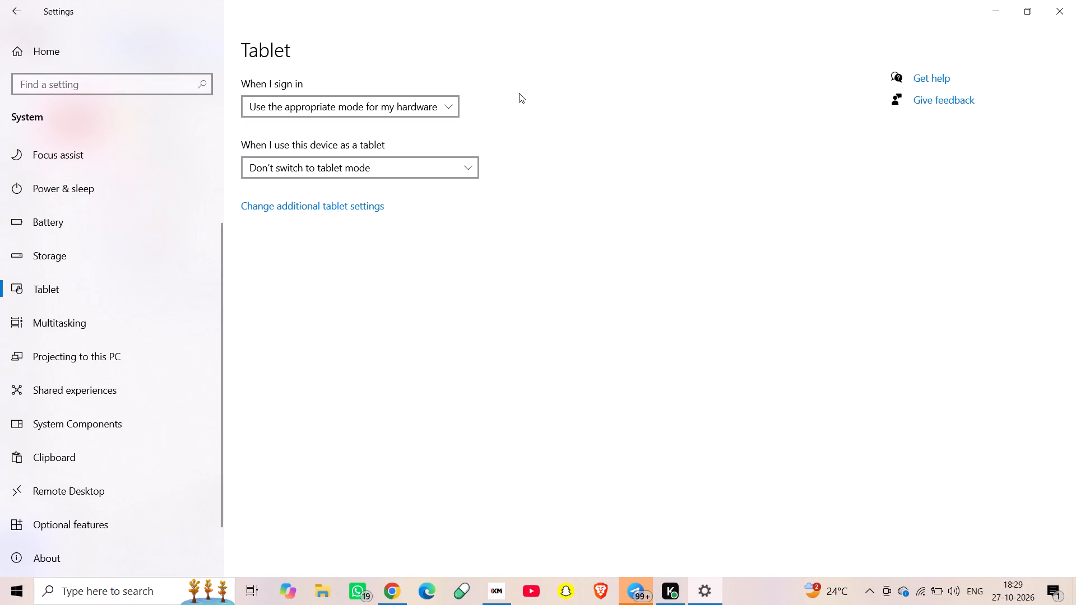
left_click(1072, 12)
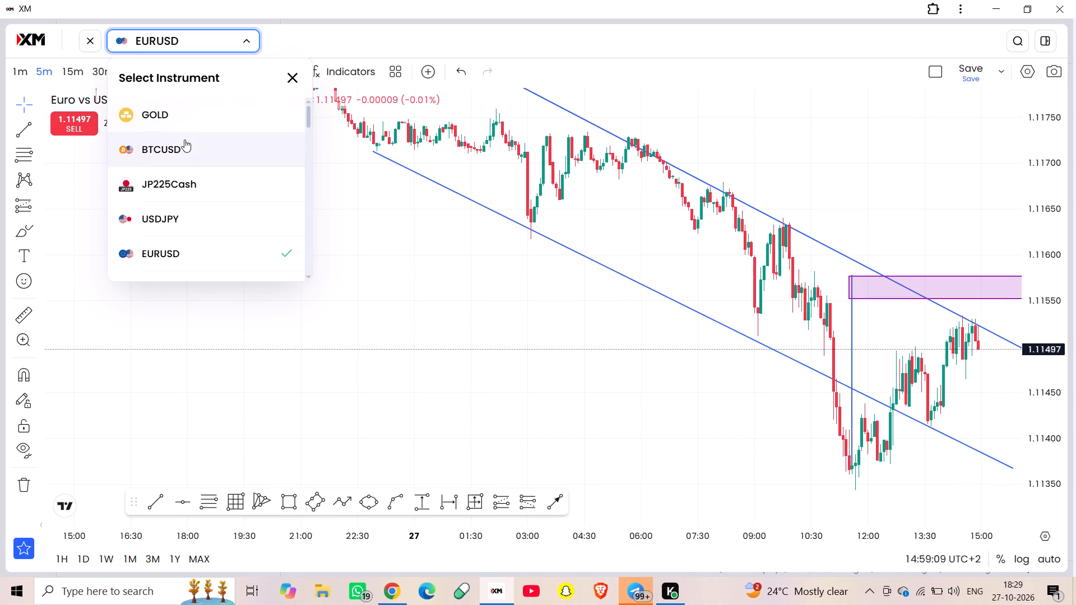
Switch the full-screen chart to GOLD and examine the latest candles around the open sell position.
left_click(172, 118)
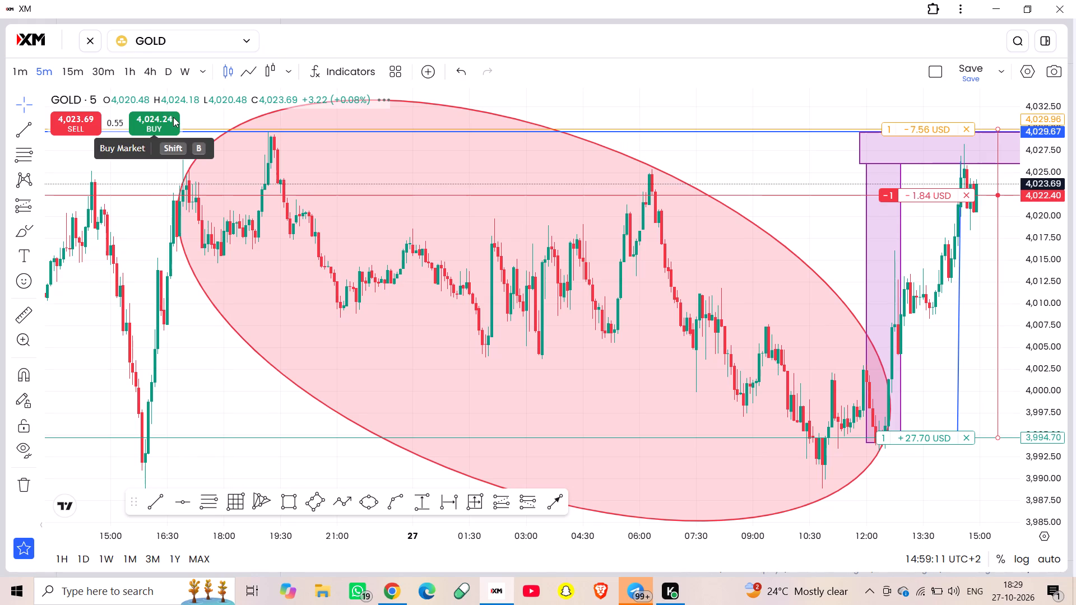
scroll(400, 217, "up", 3)
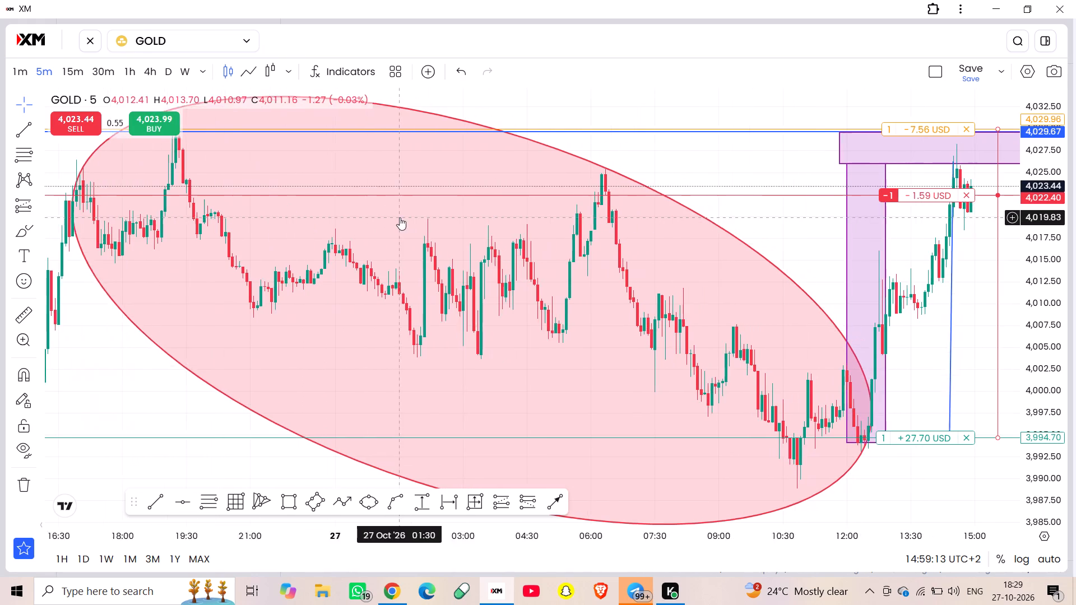
scroll(400, 217, "up", 2)
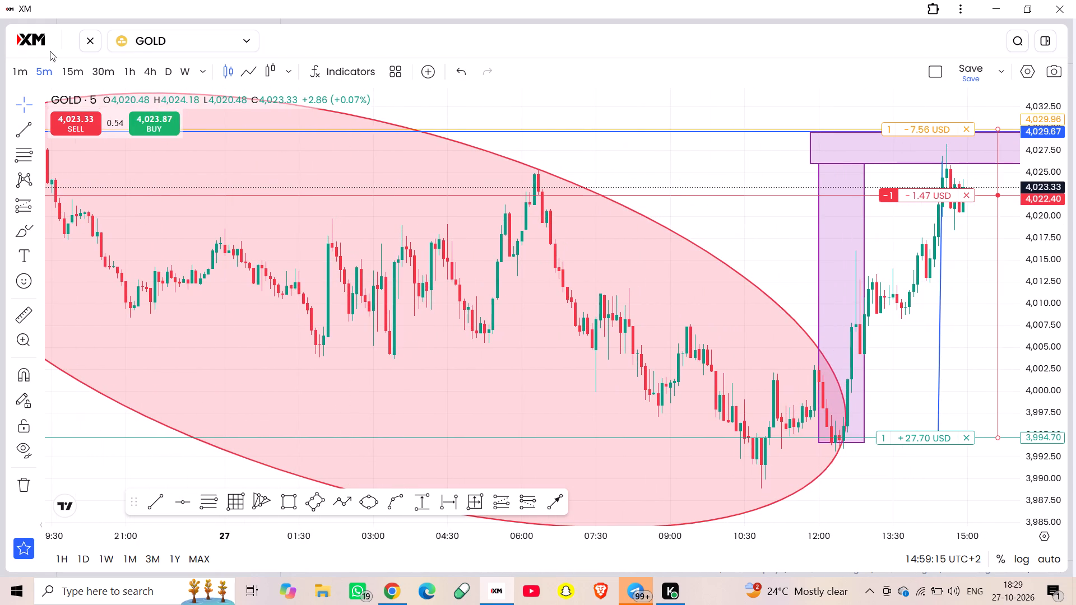
Exit the full-screen chart and inspect the latest GOLD candles alongside the open positions list.
left_click(87, 44)
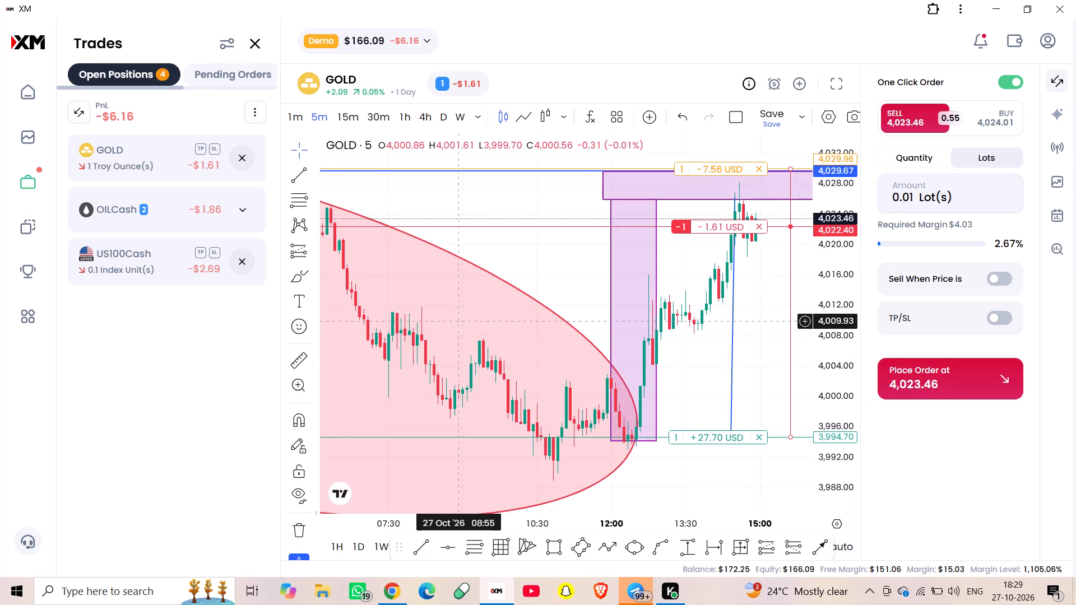
scroll(460, 321, "up", 4)
scroll(460, 321, "left", 2)
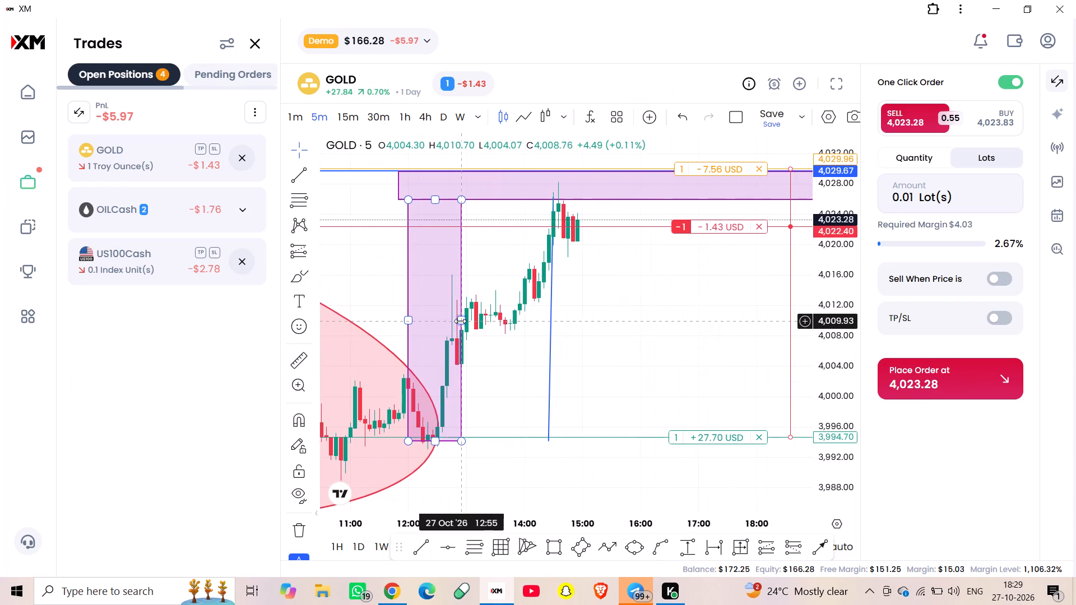
scroll(460, 321, "left", 1)
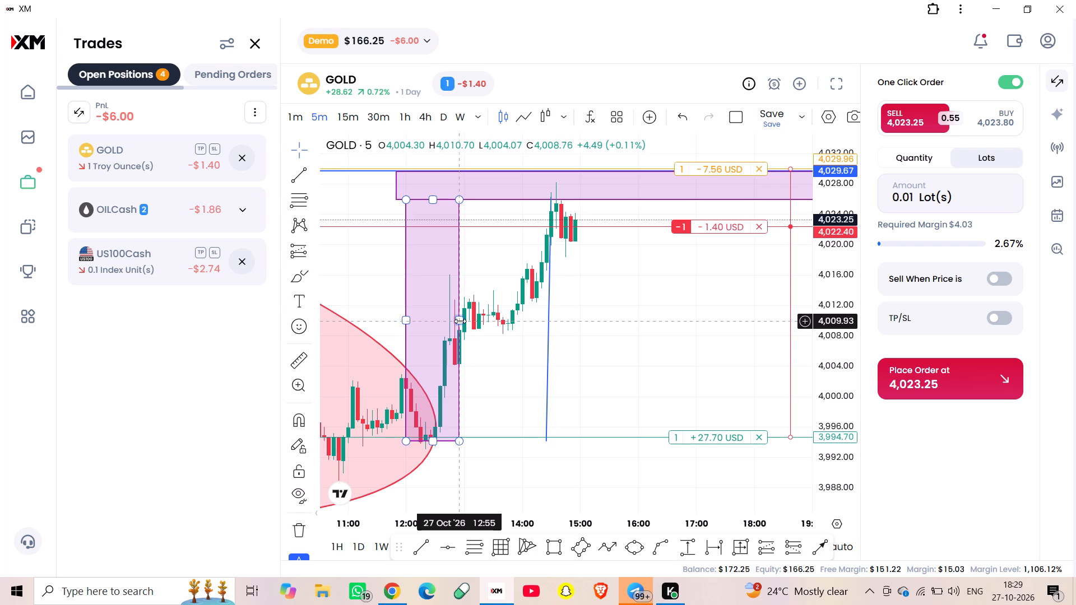
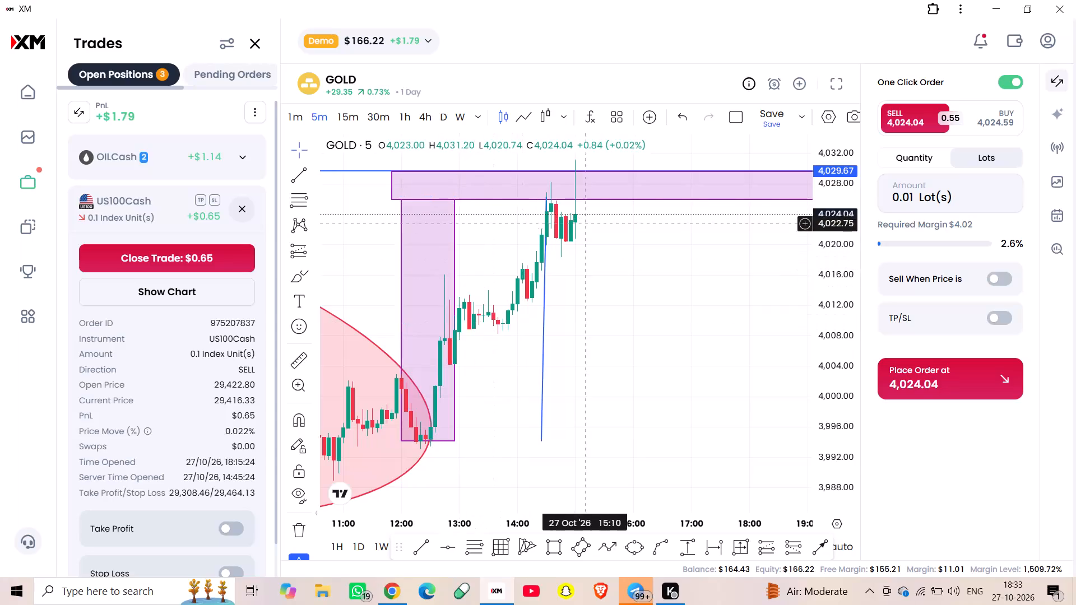
Place a market sell order for 0.01 lots of GOLD.
left_click_drag(646, 236, 650, 264)
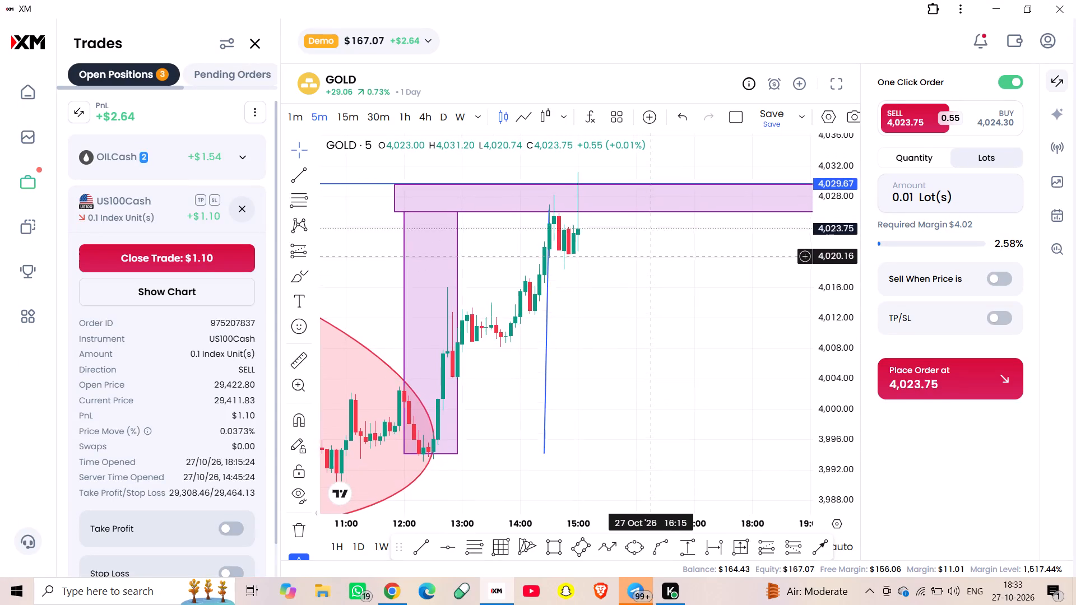
left_click_drag(650, 264, 650, 301)
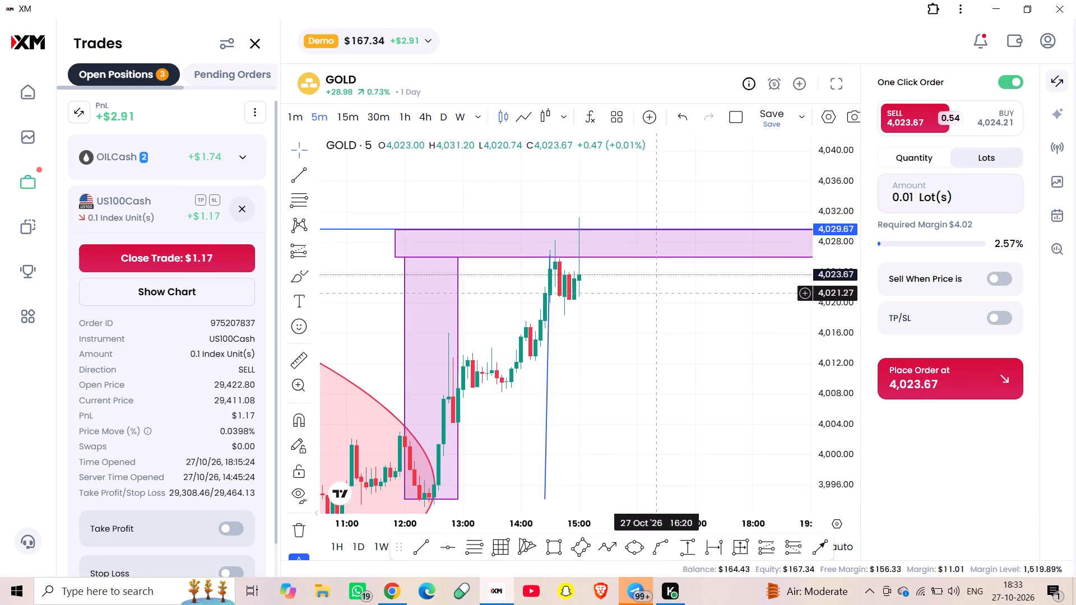
left_click(955, 363)
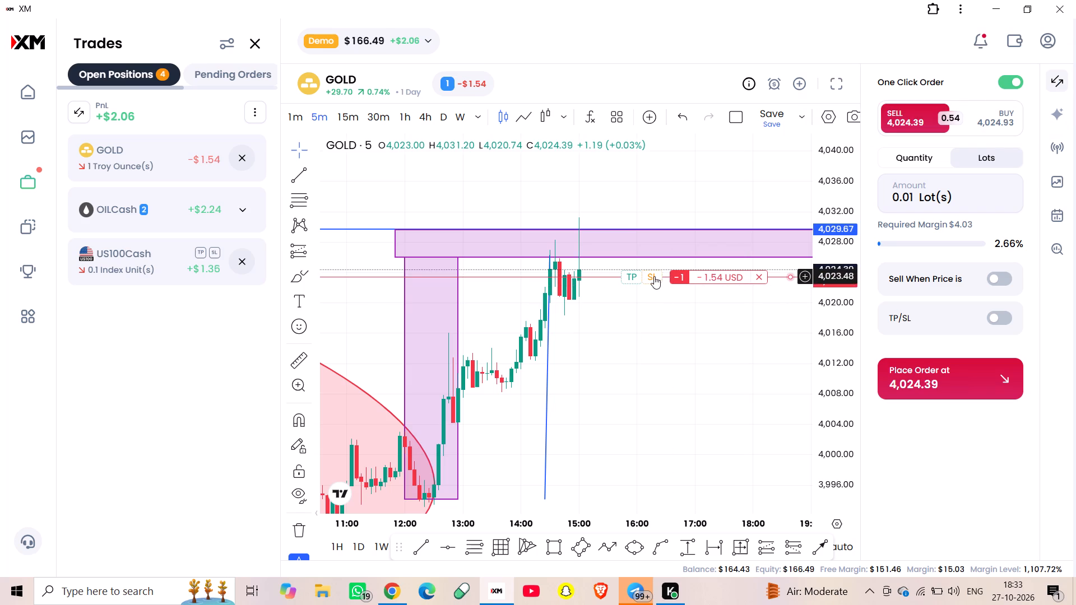
Add a stop loss to the new GOLD sell position at 4,031.41, above the purple supply zone.
left_click_drag(653, 277, 663, 225)
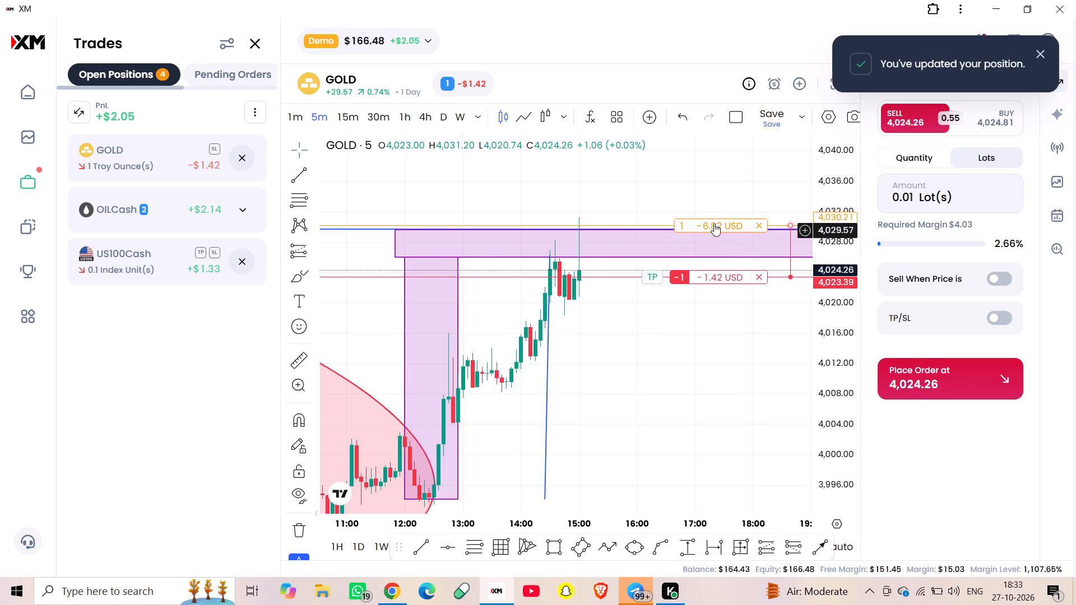
left_click_drag(713, 225, 713, 216)
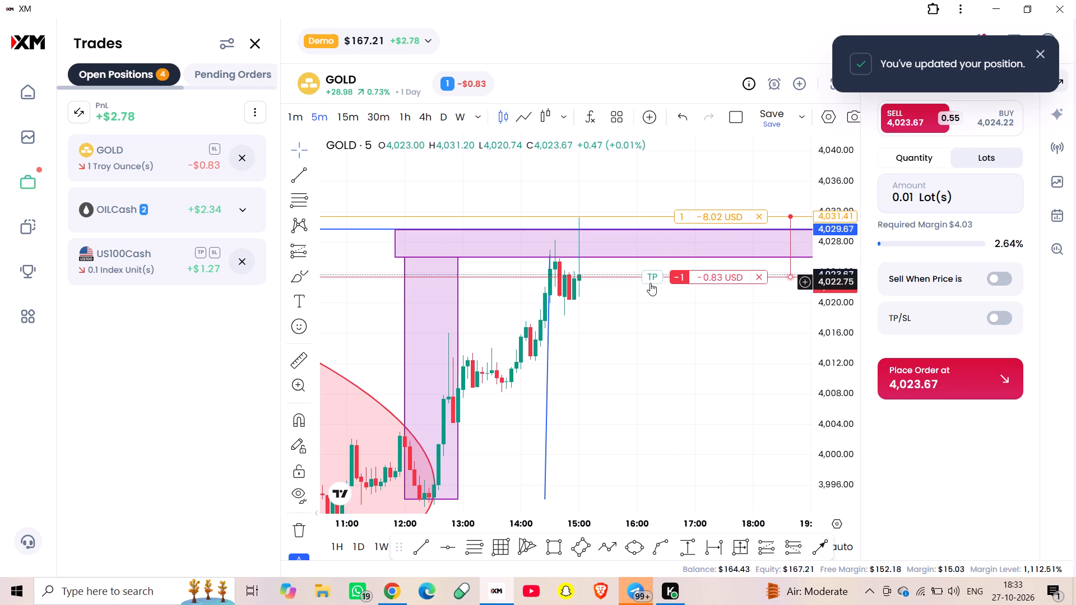
Add a take profit to the GOLD sell position at 3,994.17, level with the bottom of the vertical purple rectangle.
left_click_drag(655, 365, 632, 273)
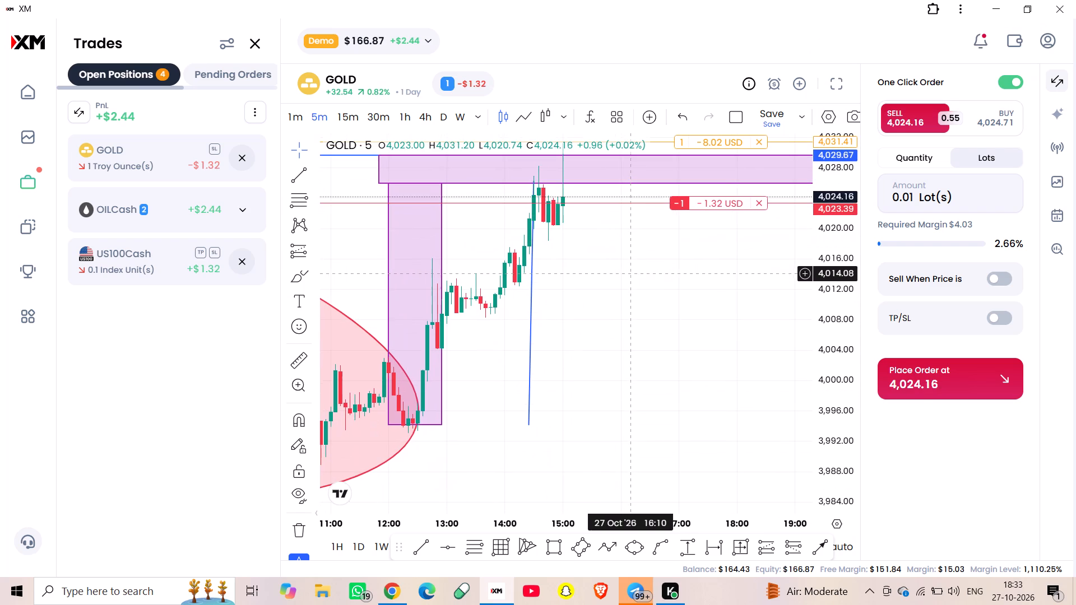
left_click_drag(652, 202, 650, 217)
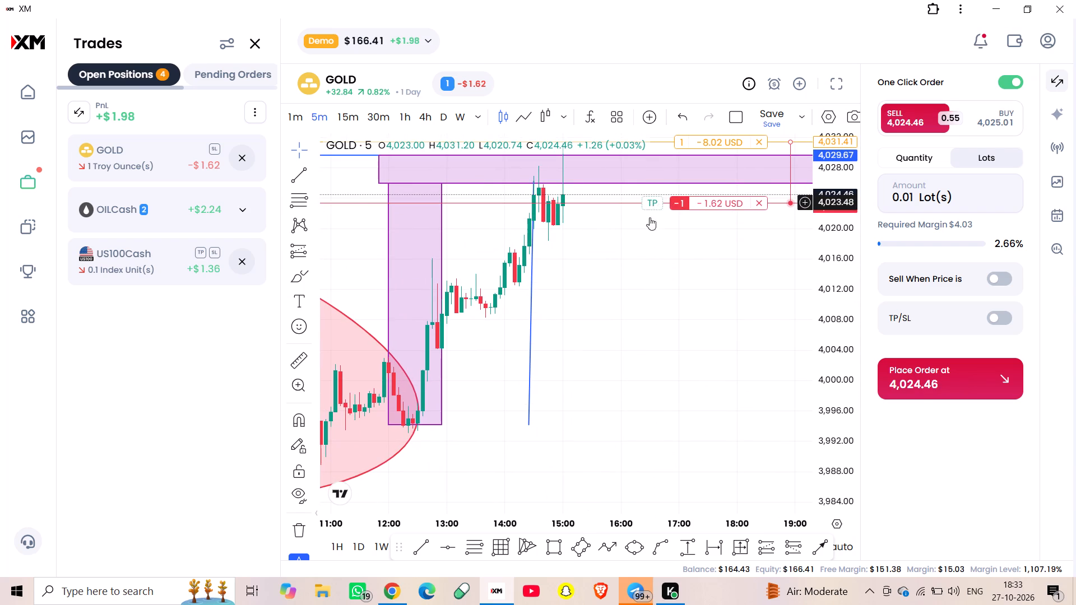
left_click_drag(650, 217, 656, 424)
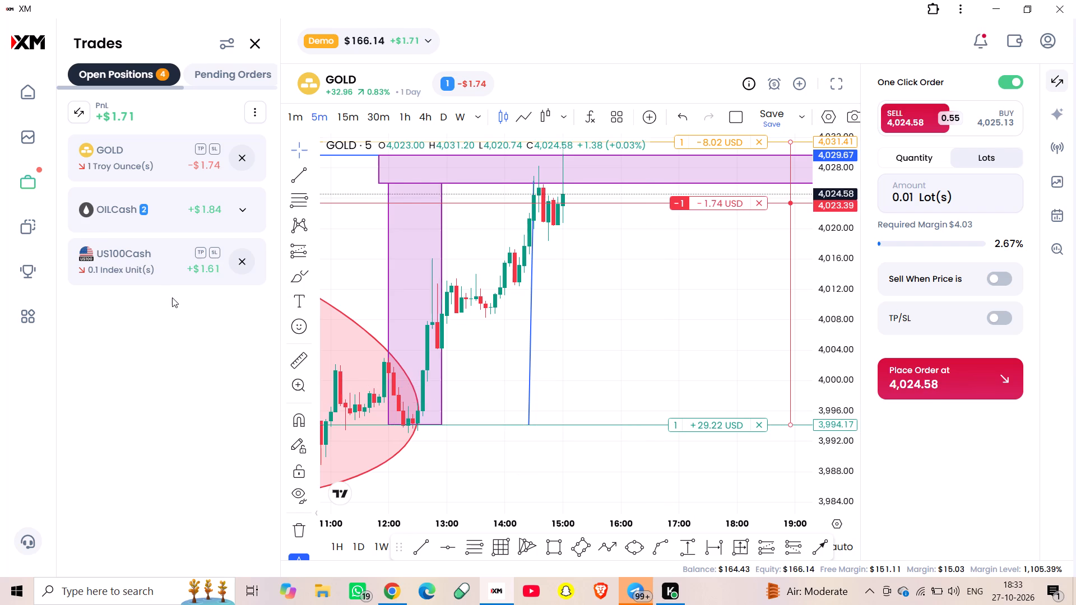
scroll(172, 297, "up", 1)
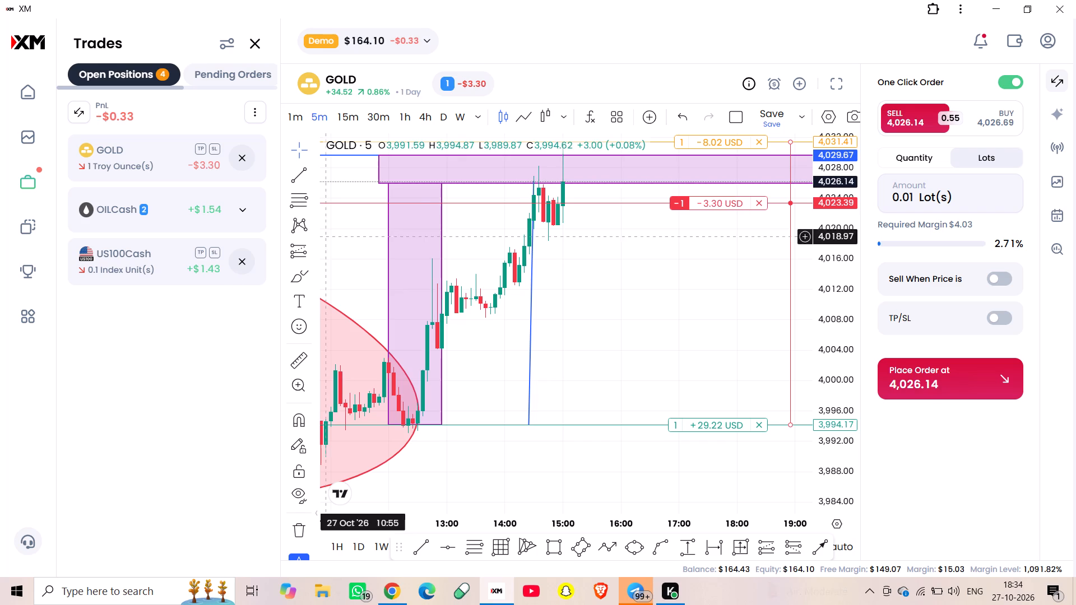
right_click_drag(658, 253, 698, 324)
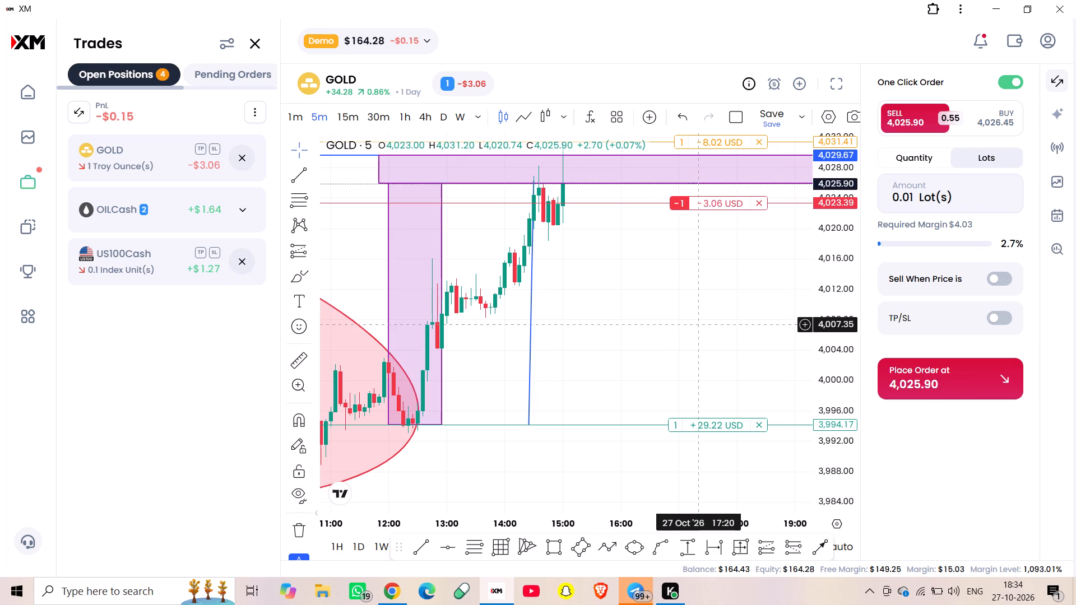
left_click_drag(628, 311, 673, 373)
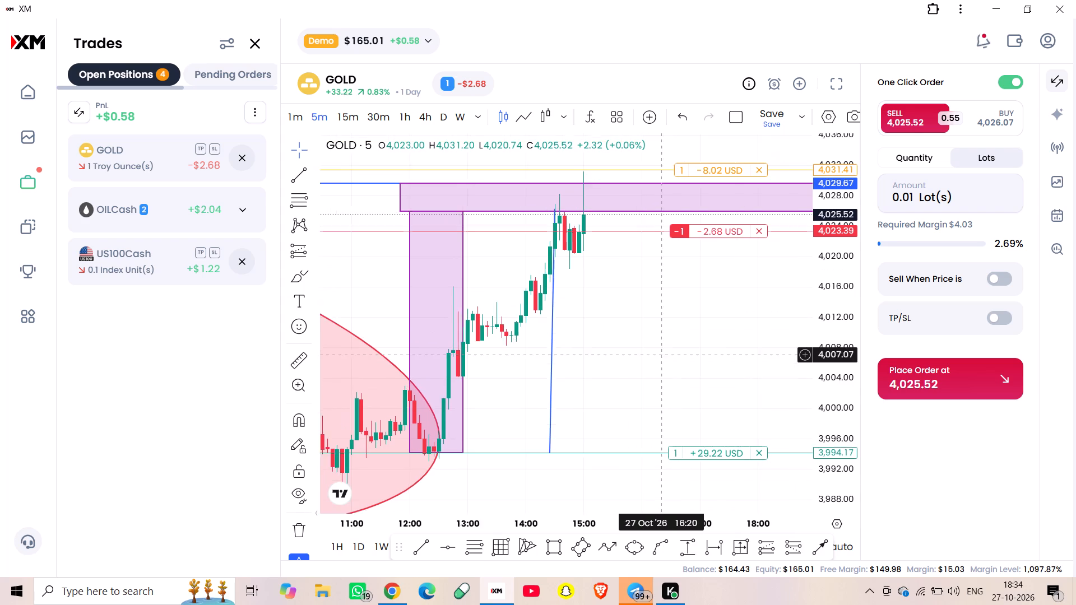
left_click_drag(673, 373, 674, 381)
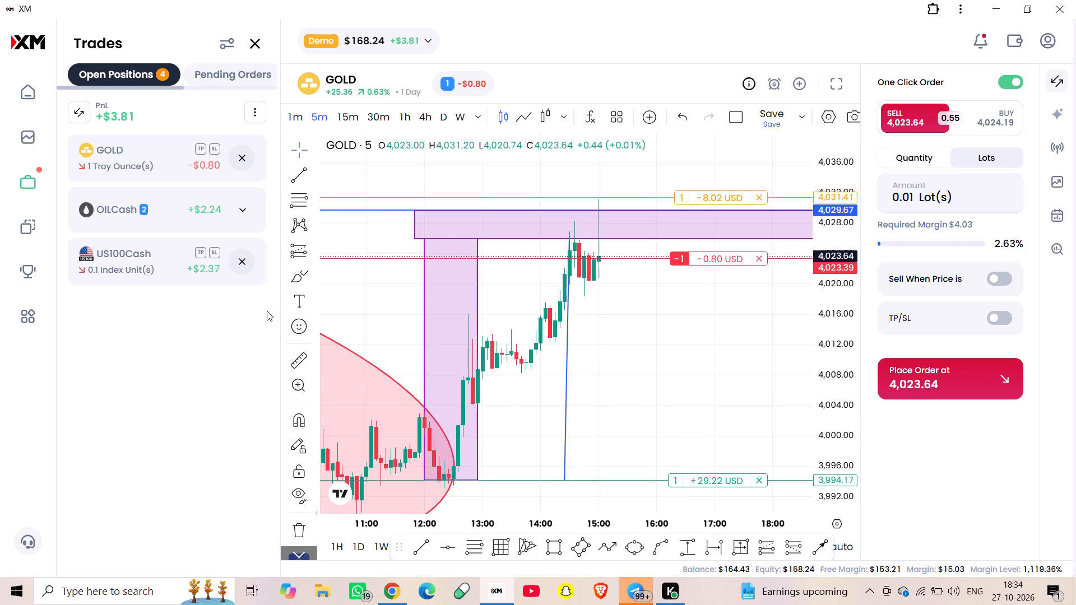
Switch the chart to EURUSD from the Popular instruments and bring back the open positions list.
left_click(16, 137)
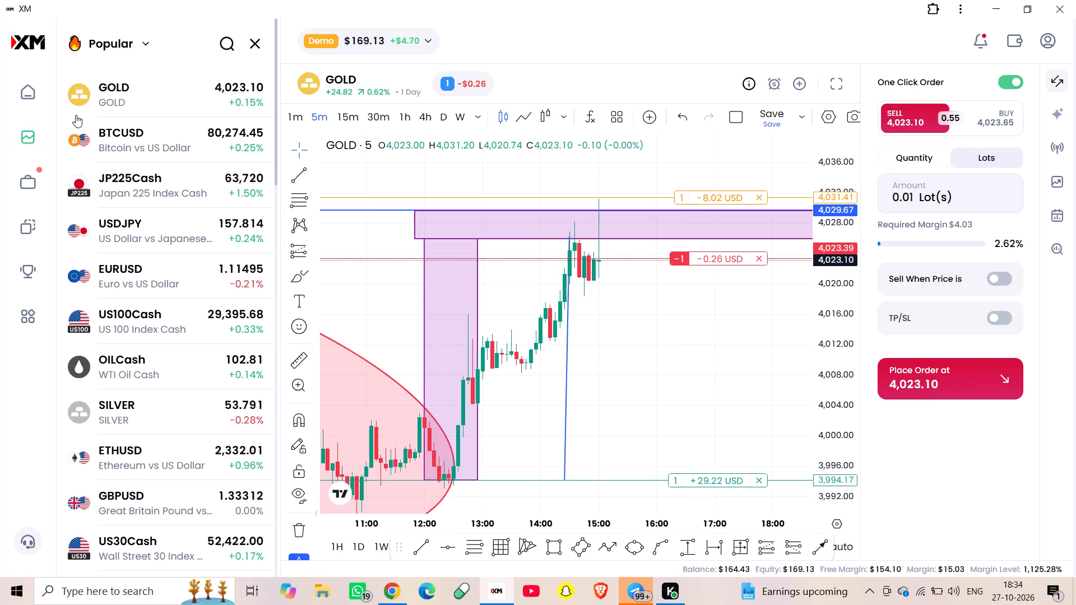
left_click(149, 264)
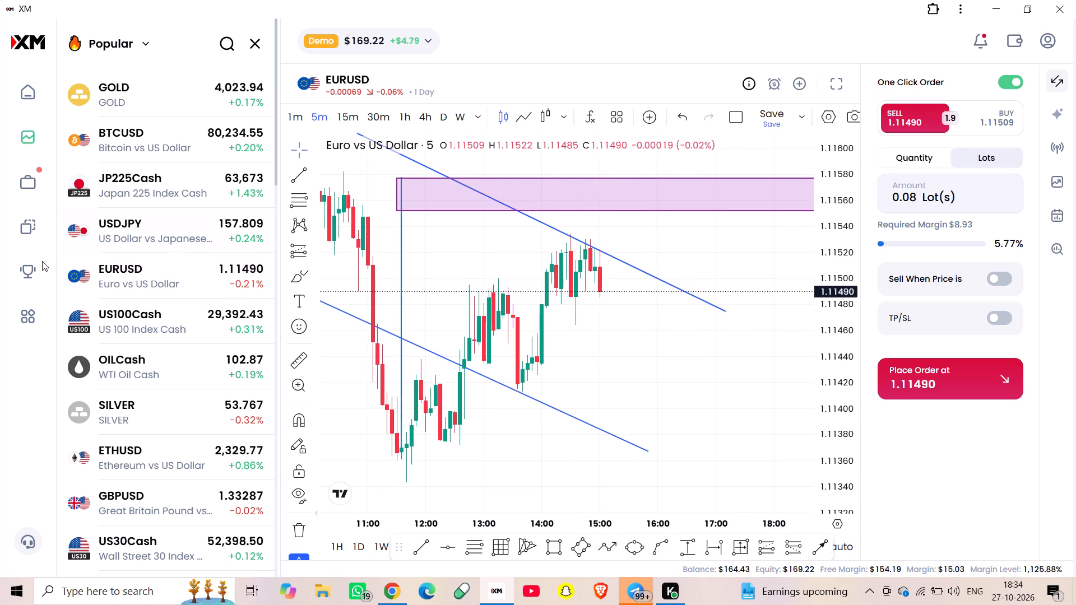
left_click(25, 193)
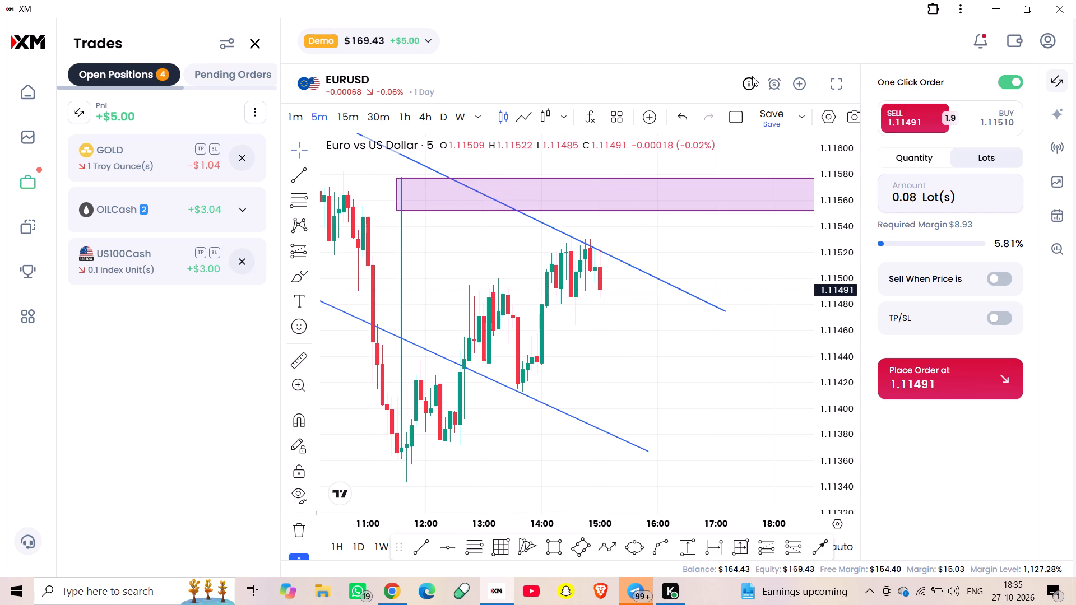
Check the BTCUSD chart on TradingView in Chrome, then return to the XM app.
left_click(989, 6)
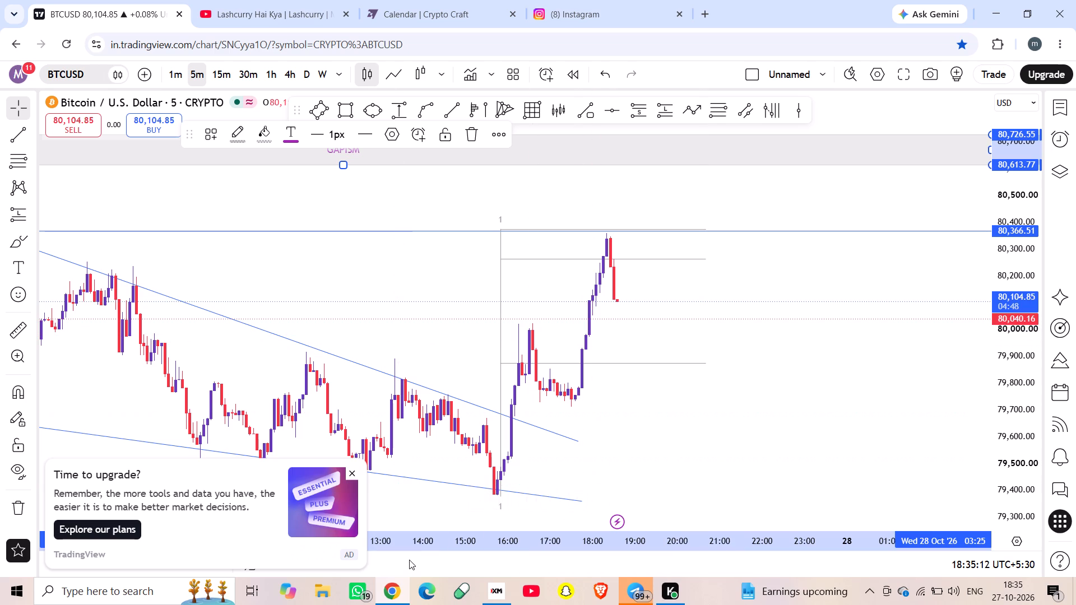
left_click(495, 597)
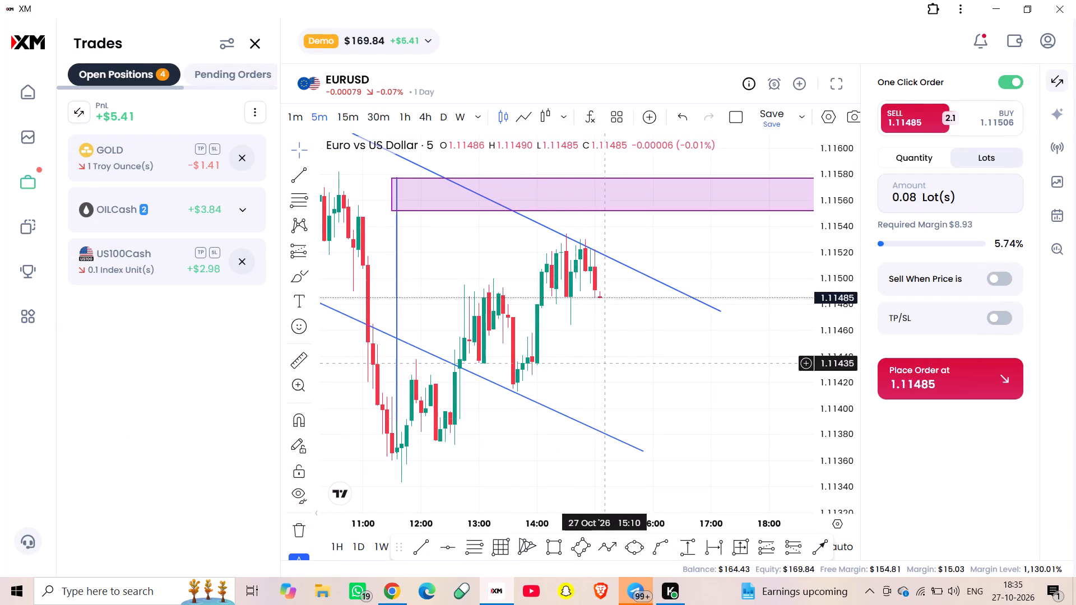
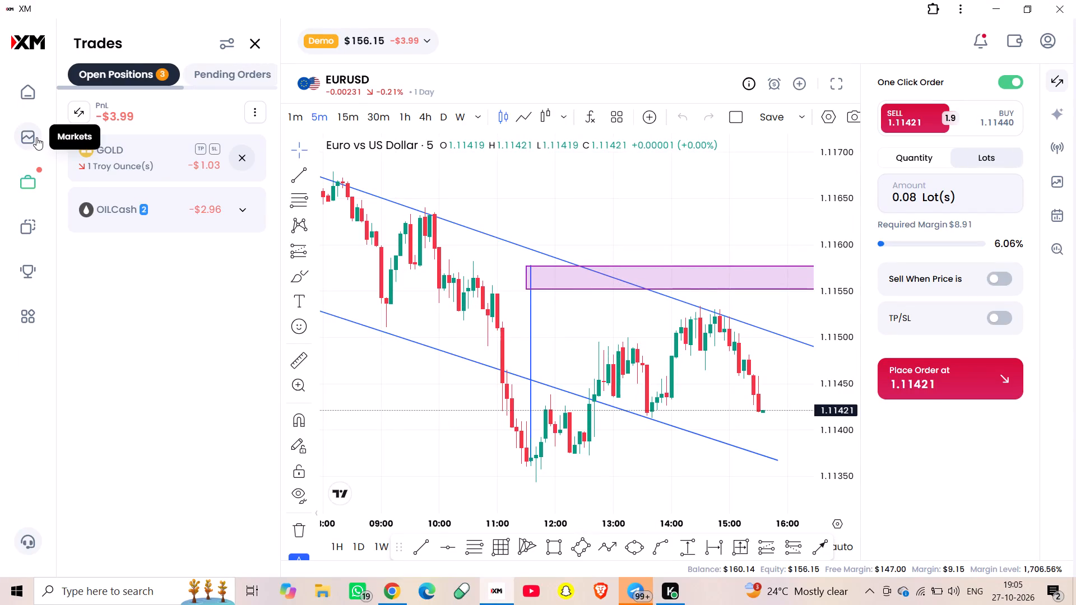
Review today's closed trades in the trade history.
scroll(210, 69, "left", 2)
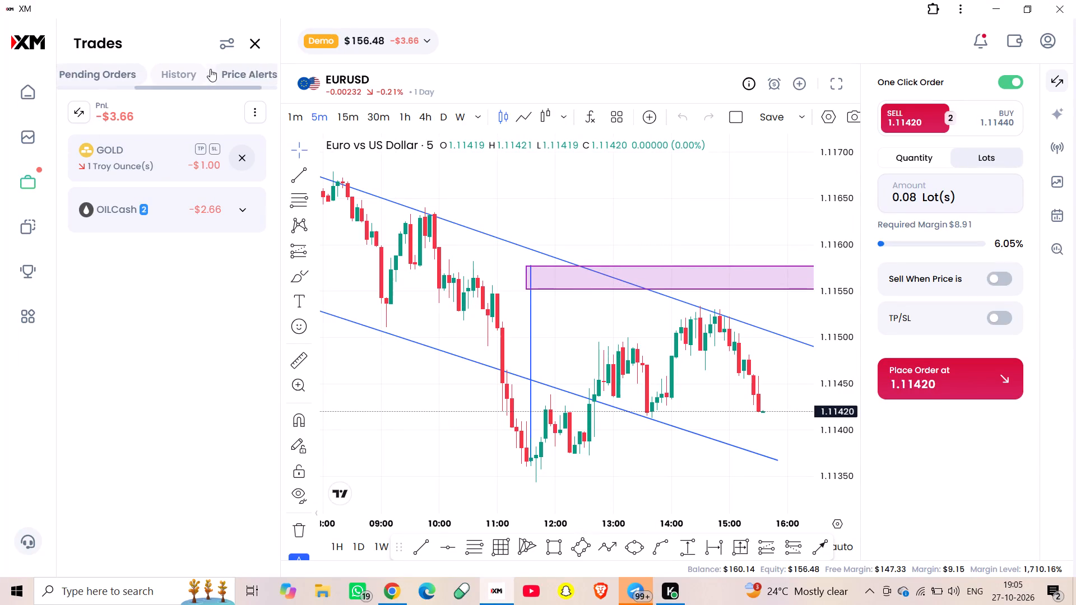
scroll(210, 69, "left", 1)
left_click(160, 62)
left_click(161, 66)
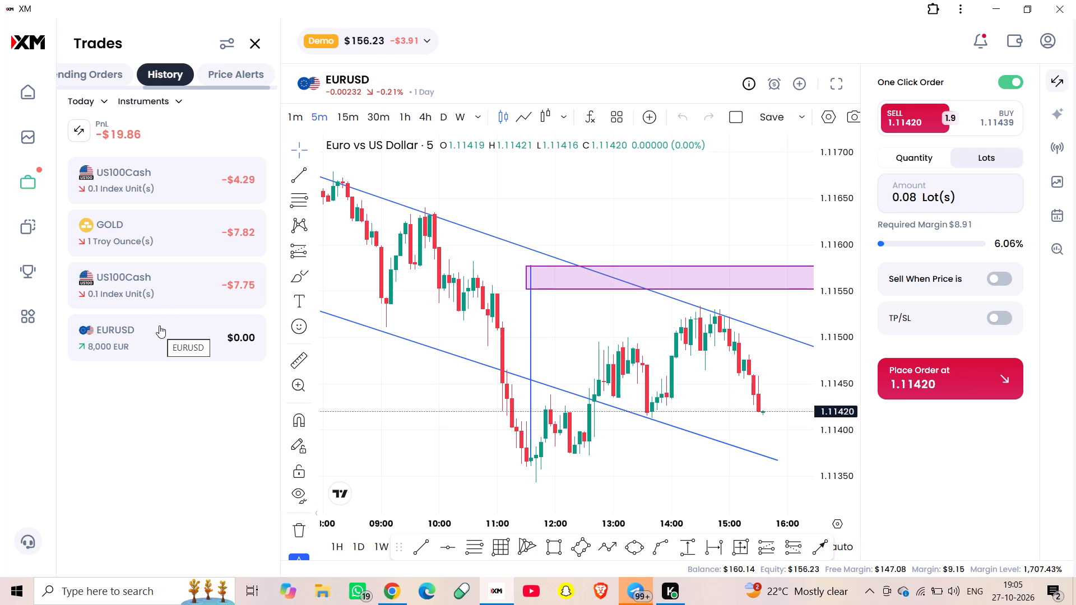
Return to the open positions, expand the GOLD sell position's details and show its chart with the latest candles.
left_click(34, 137)
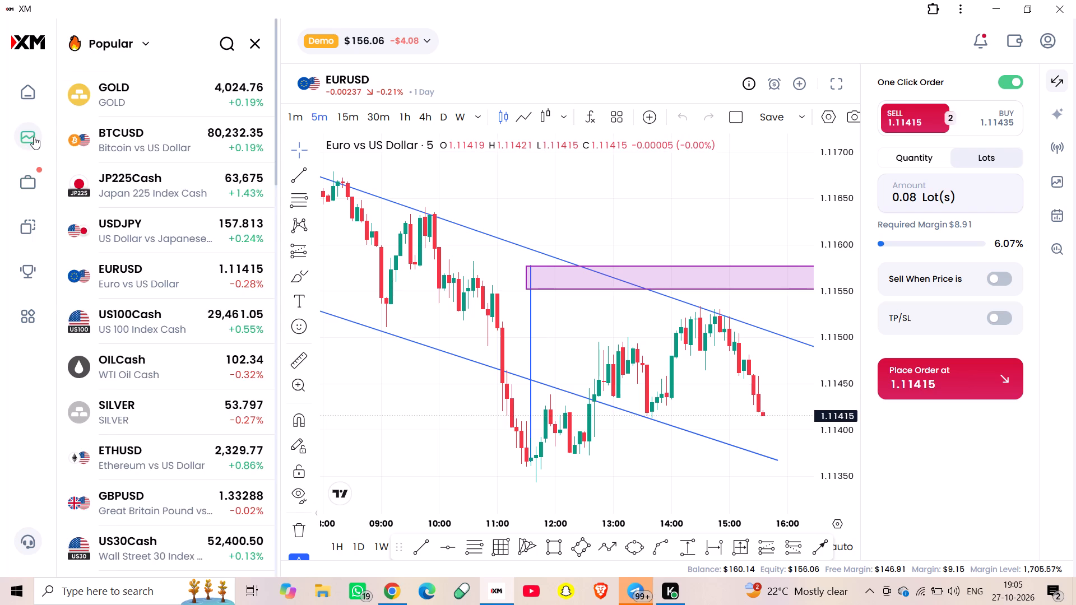
left_click(22, 175)
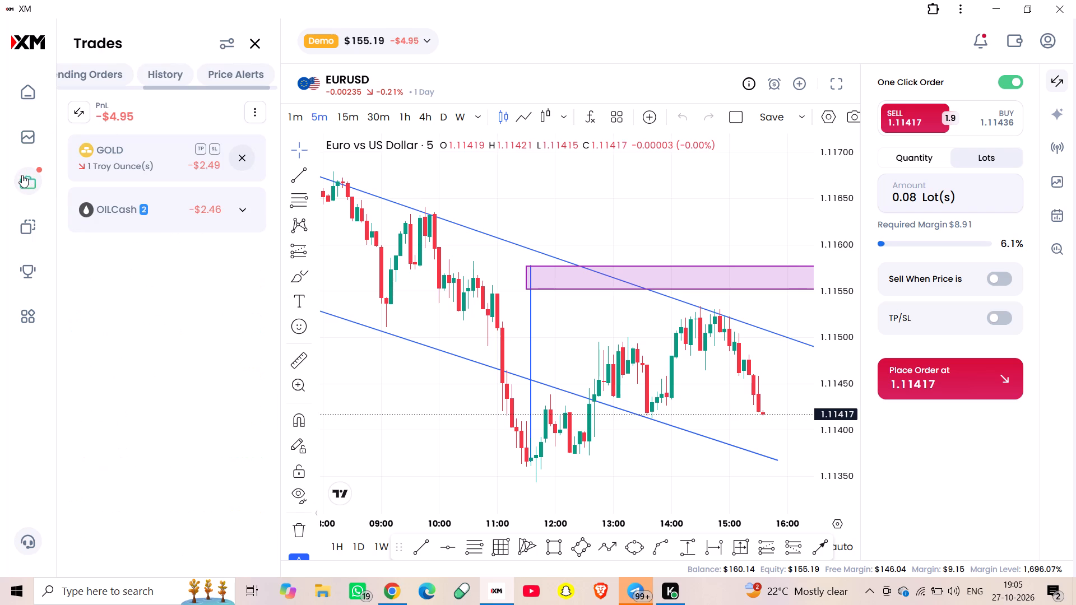
left_click(126, 154)
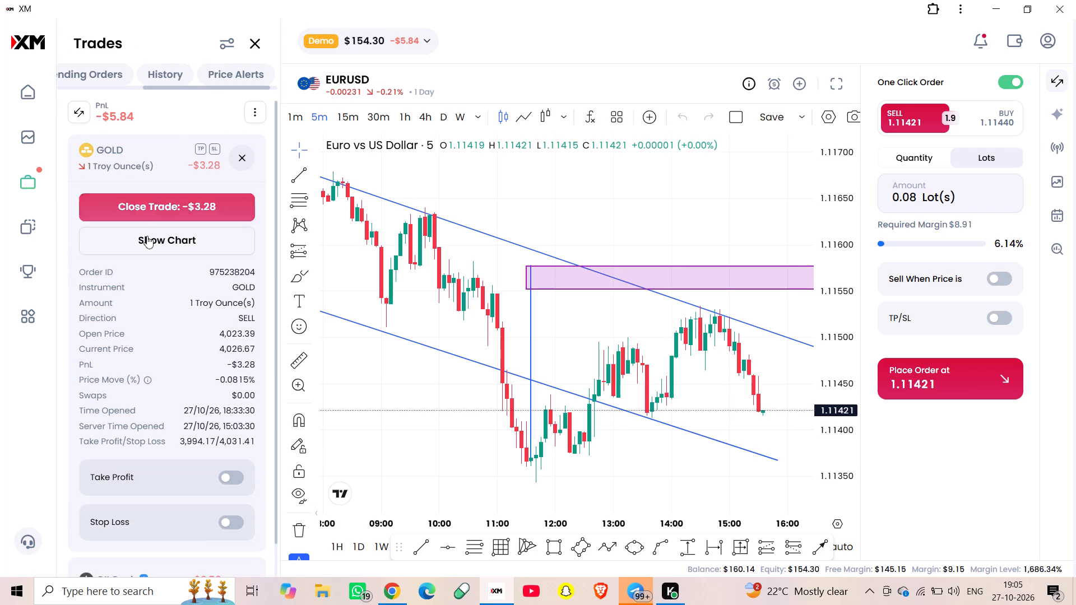
left_click(150, 249)
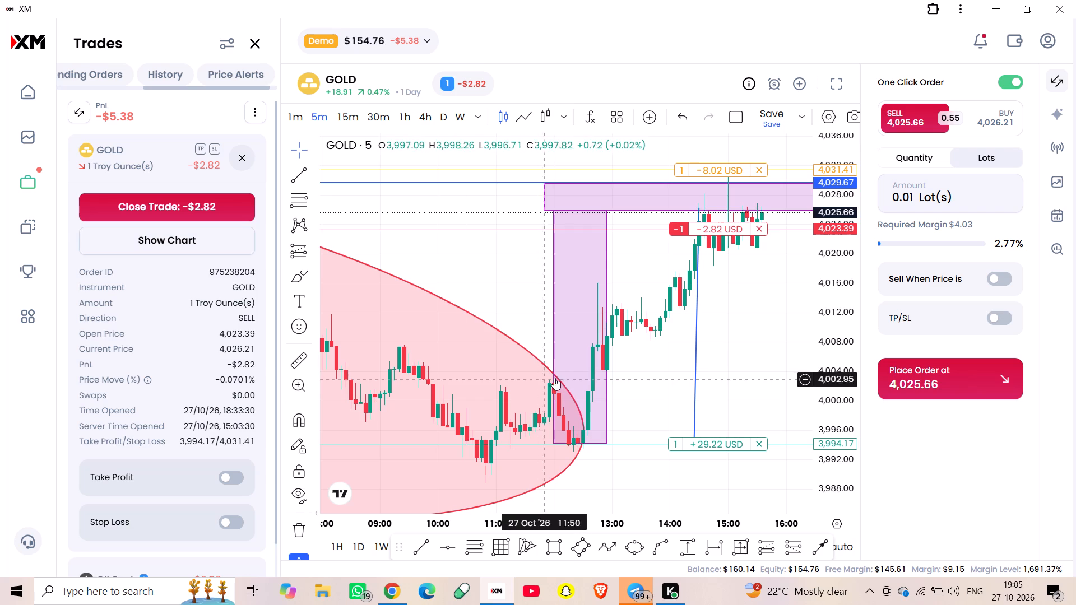
scroll(520, 337, "left", 4)
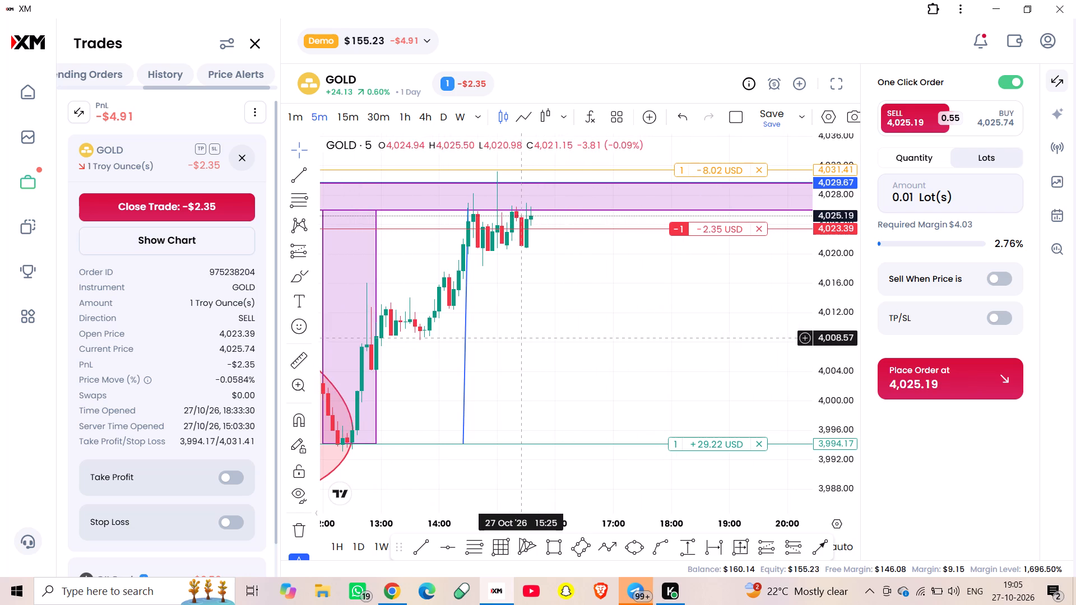
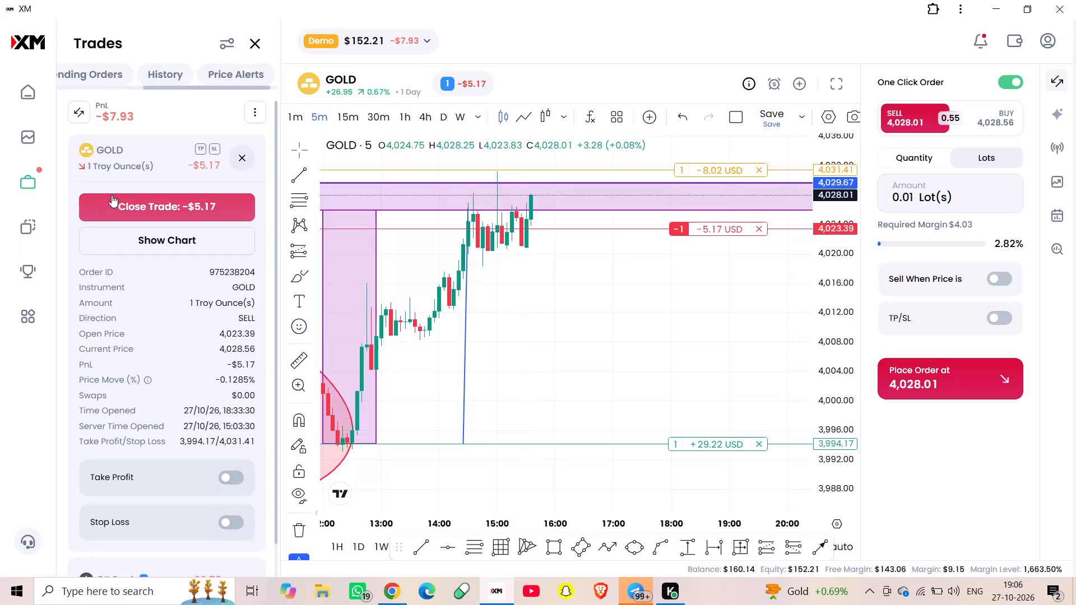
Collapse the GOLD sell position's details in the open positions list.
left_click(117, 148)
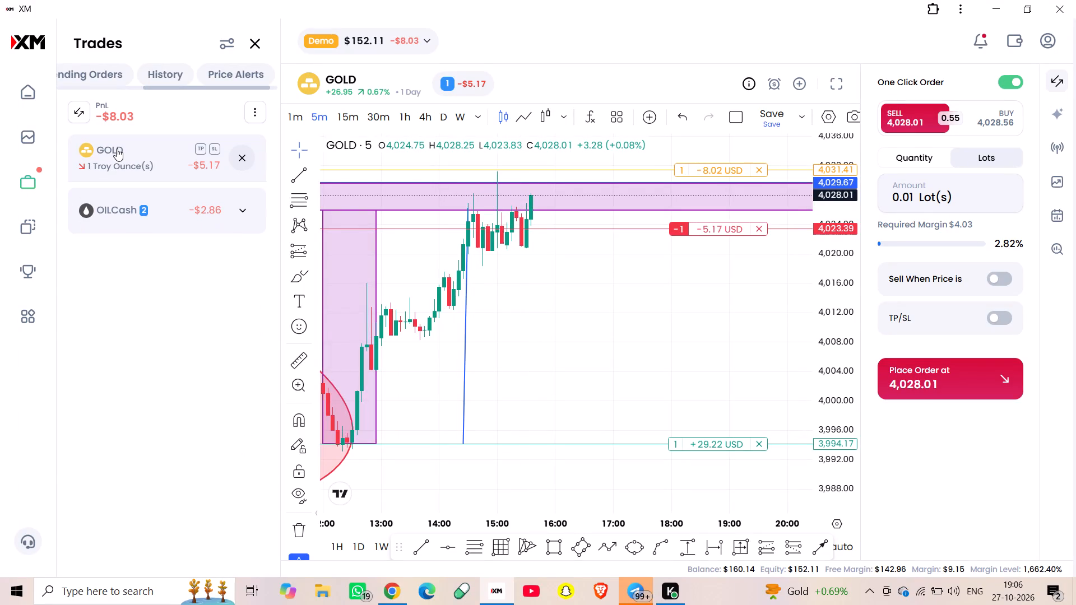
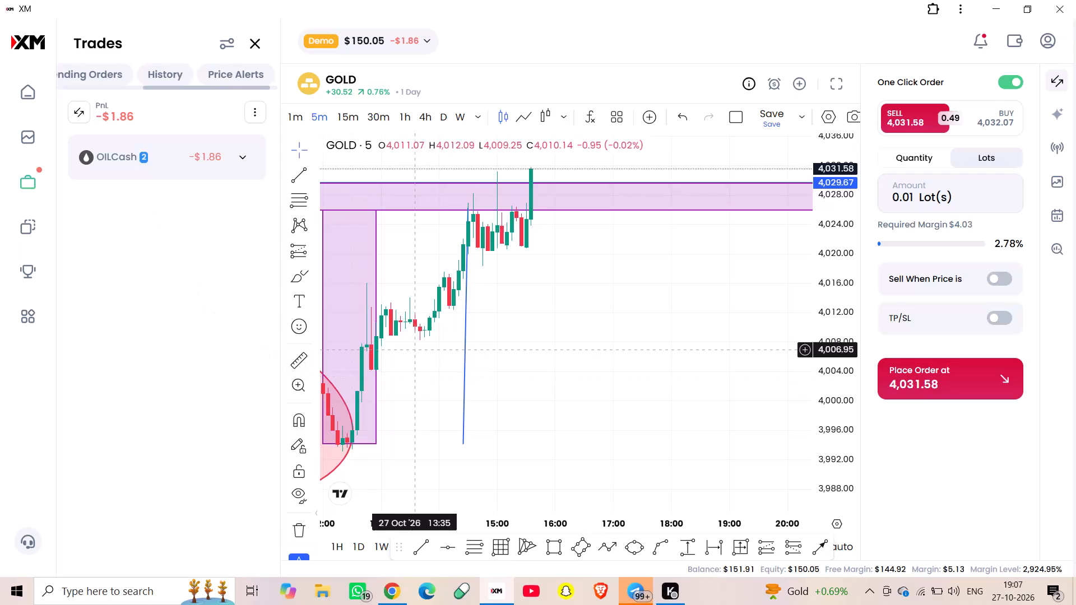
Delete the steep blue trend line beside the 14:30 candles on the GOLD 5-minute chart.
left_click(467, 349)
left_click(822, 165)
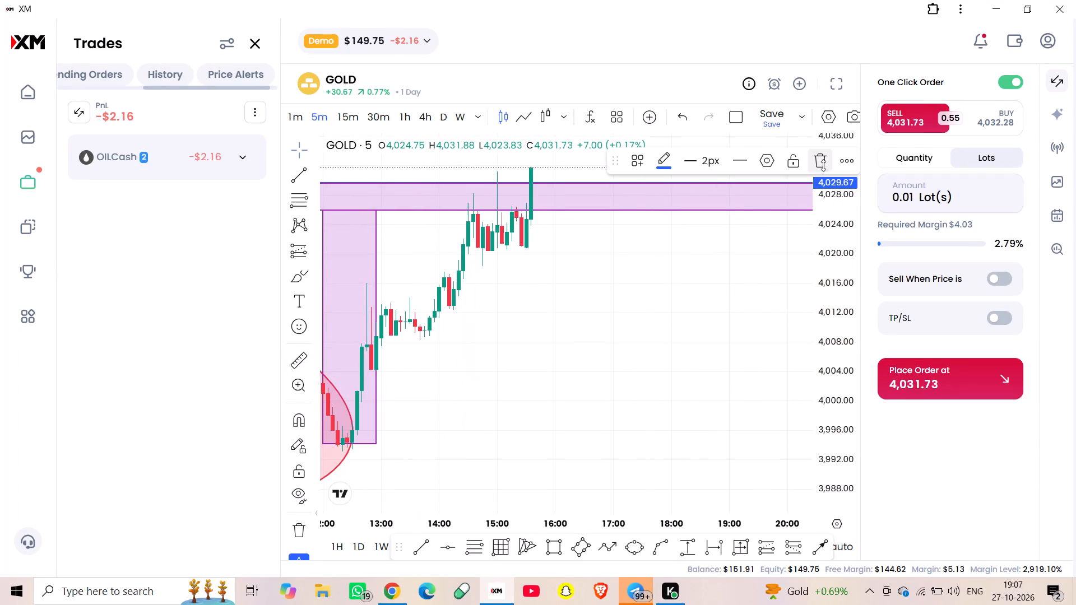
Expand the GOLD 5-minute chart to full-screen view.
scroll(453, 292, "down", 4)
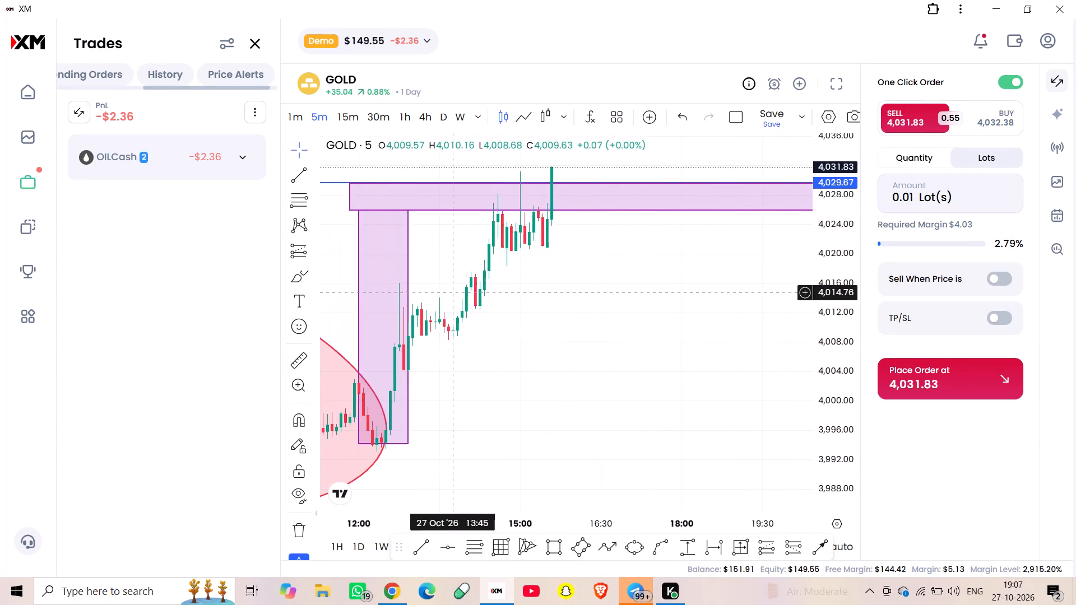
scroll(453, 292, "down", 14)
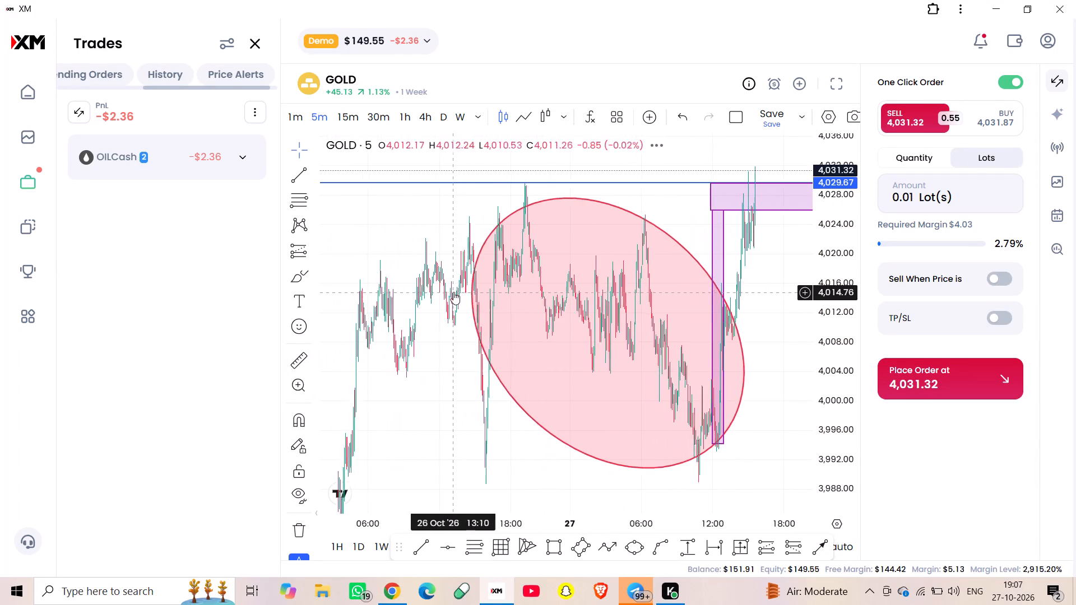
scroll(835, 384, "down", 9)
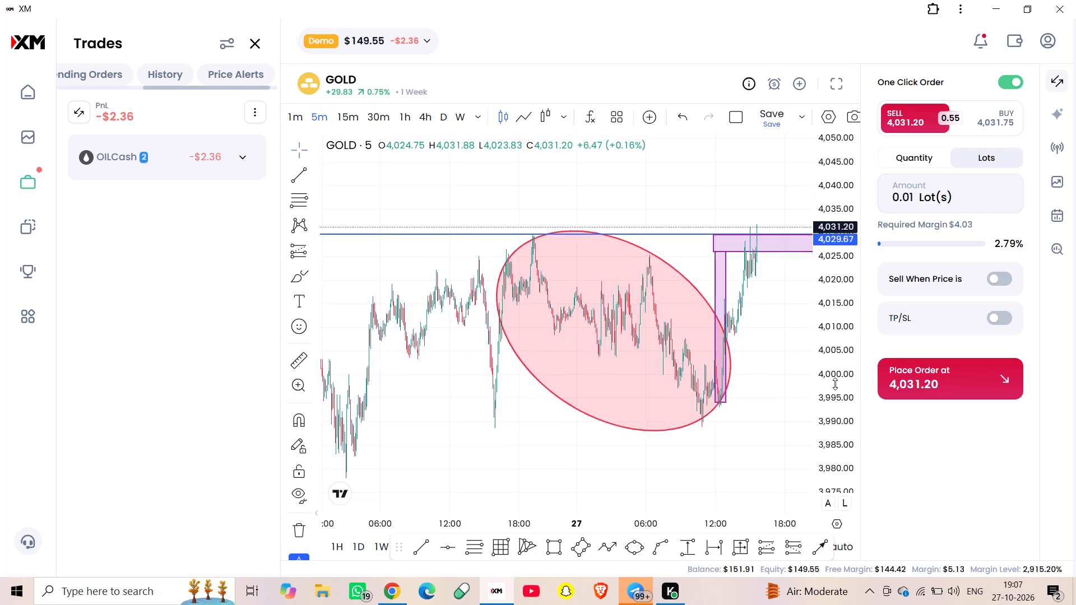
scroll(835, 384, "down", 5)
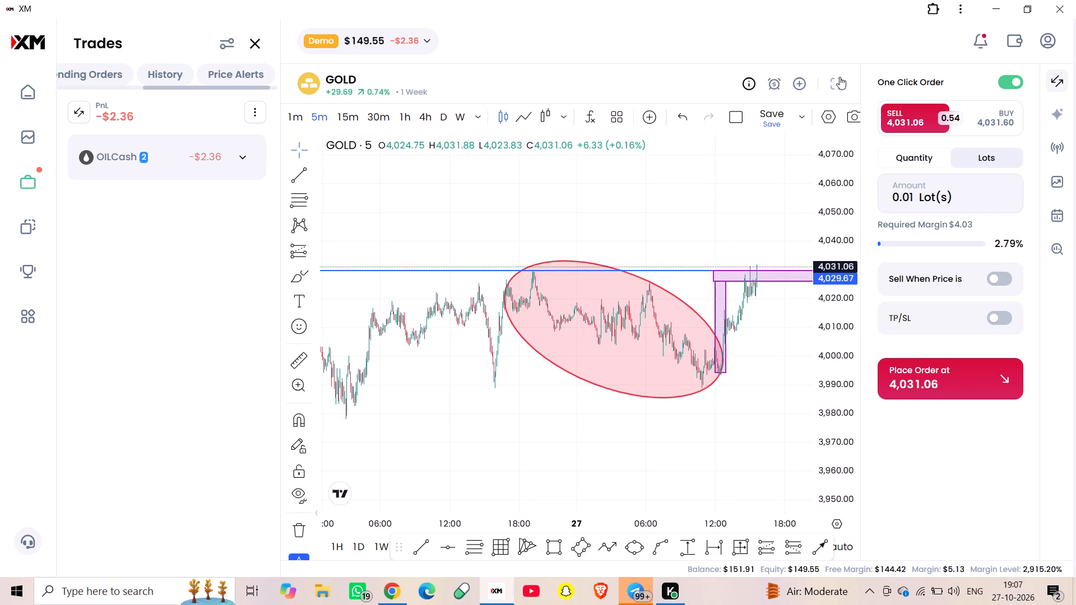
left_click(840, 77)
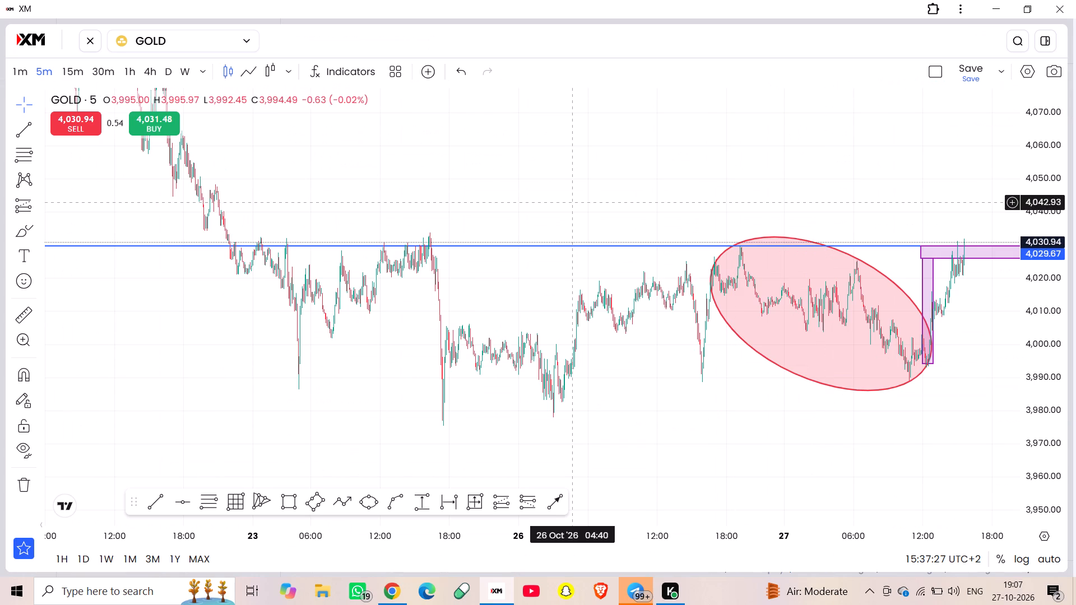
Examine GOLD's recent 5-minute price action around the horizontal blue line, the purple zones and the red ellipse.
scroll(573, 202, "up", 6)
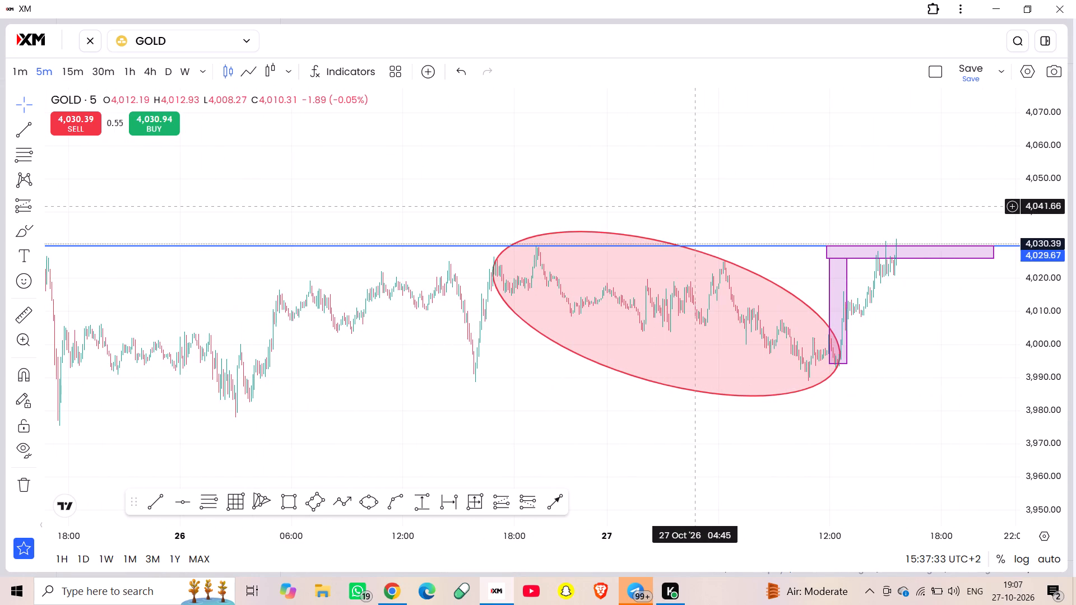
scroll(695, 206, "down", 1)
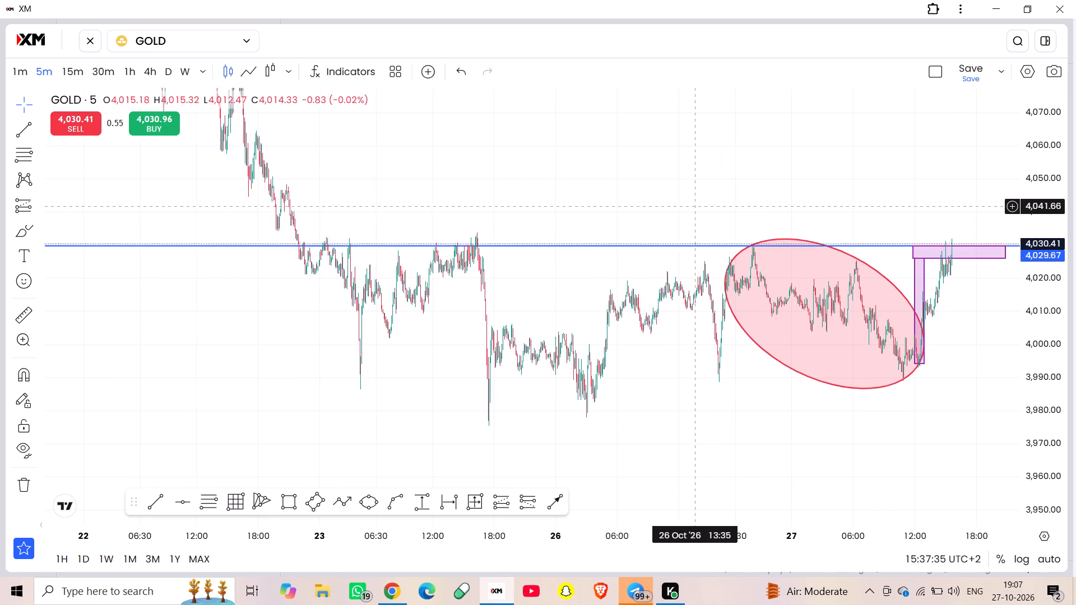
scroll(695, 206, "down", 1)
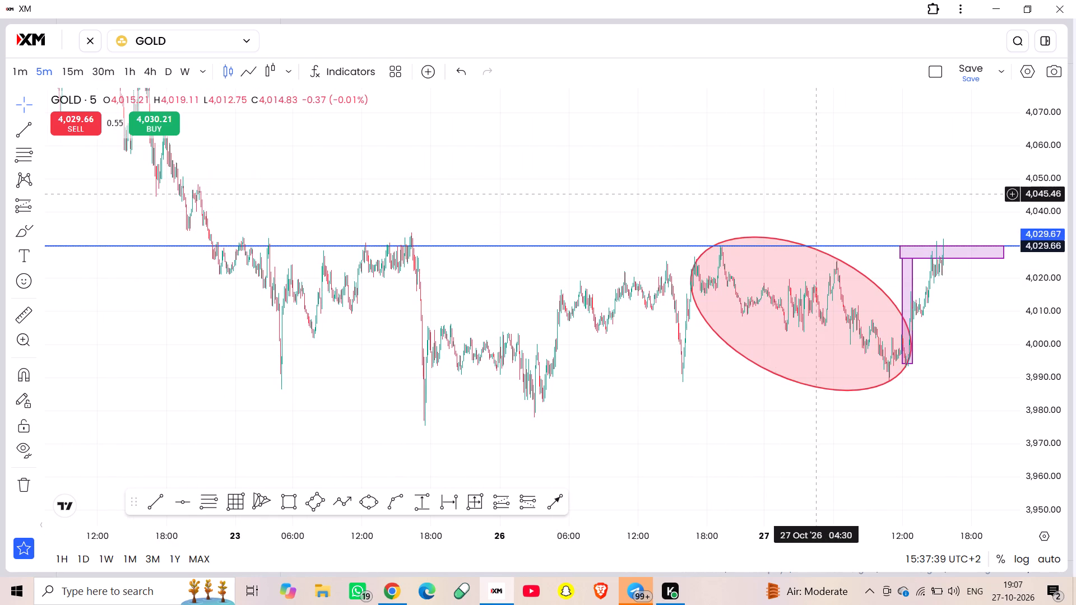
scroll(815, 194, "up", 13)
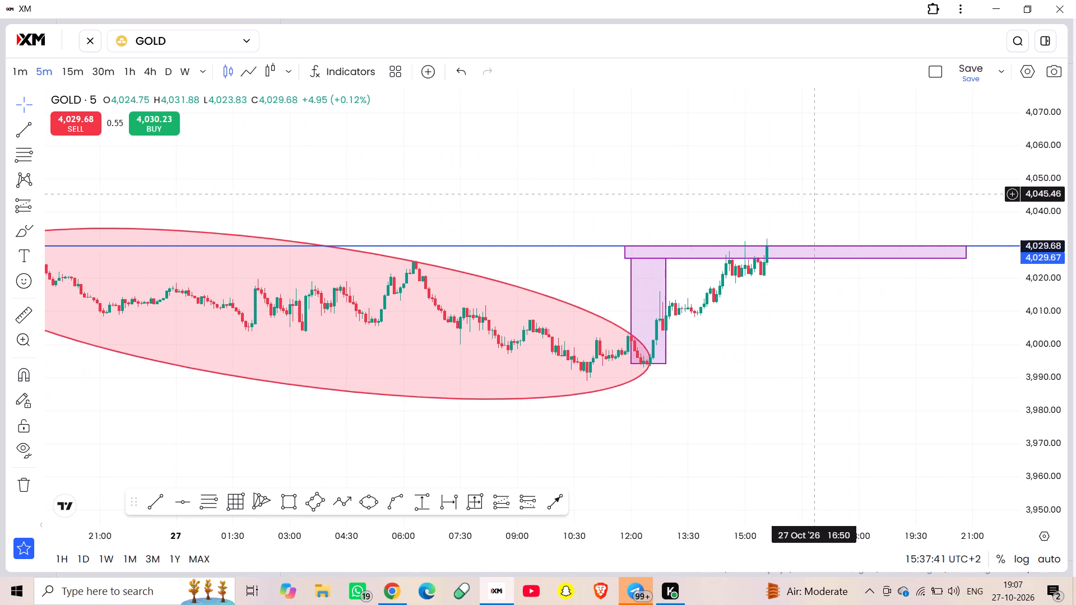
scroll(815, 194, "up", 3)
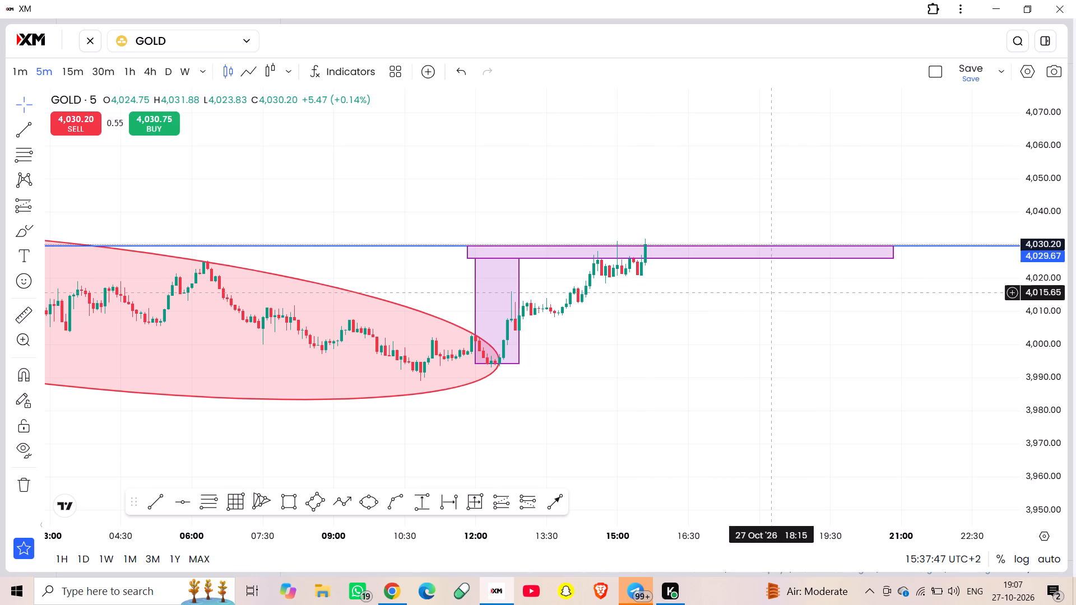
scroll(1021, 468, "up", 8)
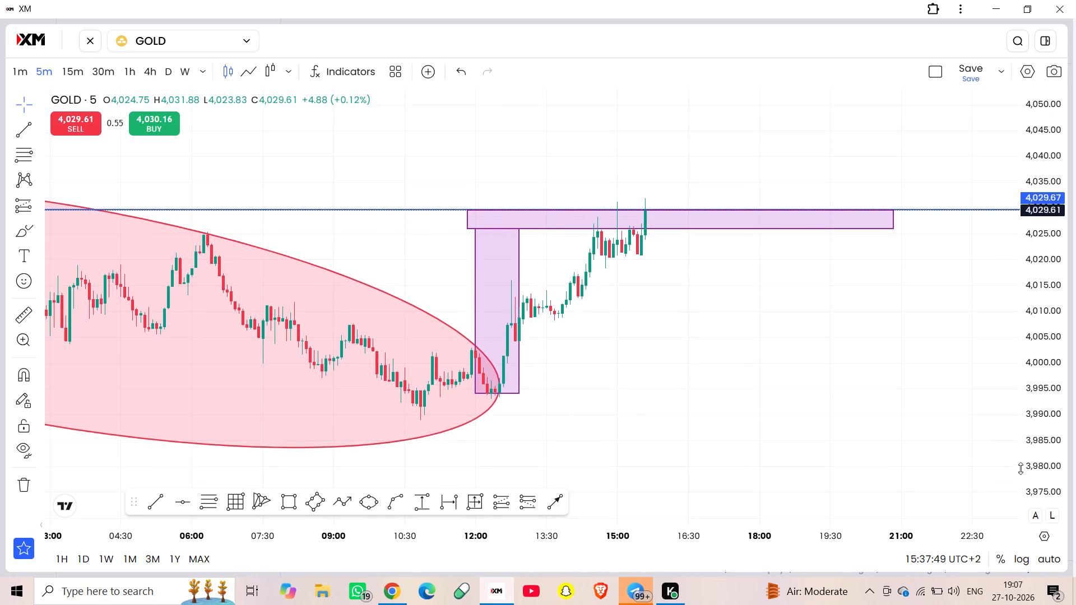